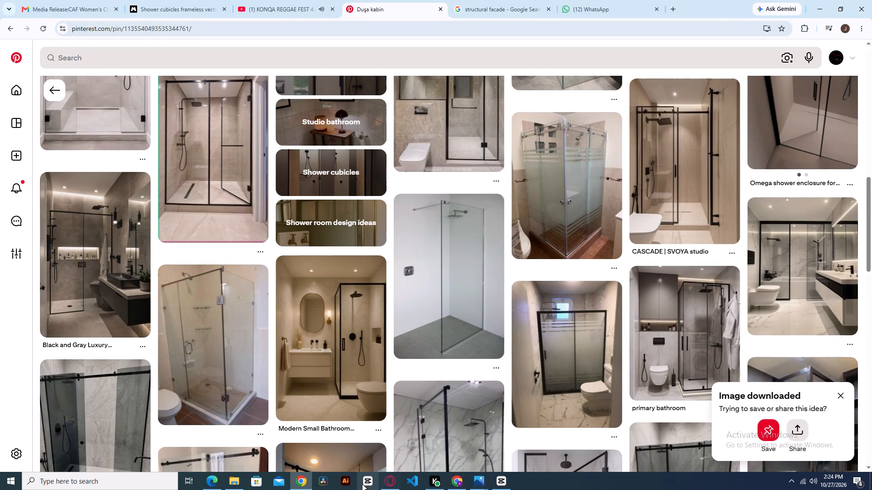
Switch to the browser window with the Canva business card design and open page 1.
click(454, 484)
scroll(379, 124, down, 1)
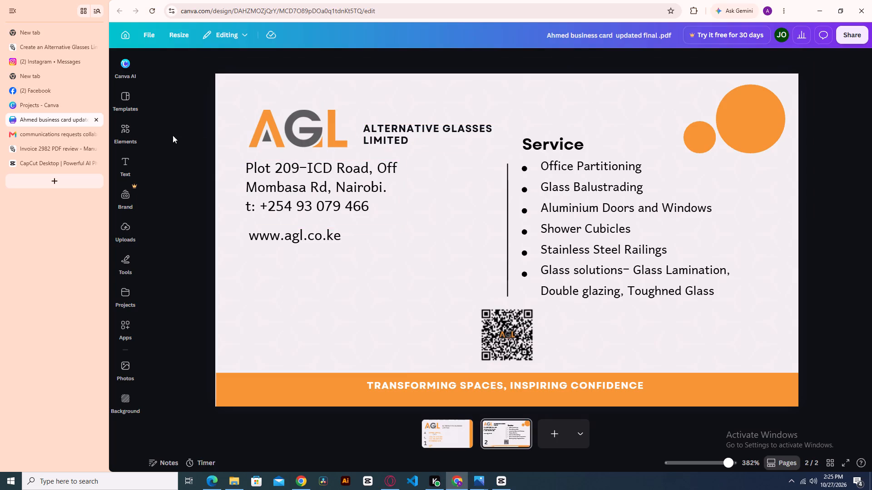
scroll(349, 201, down, 1)
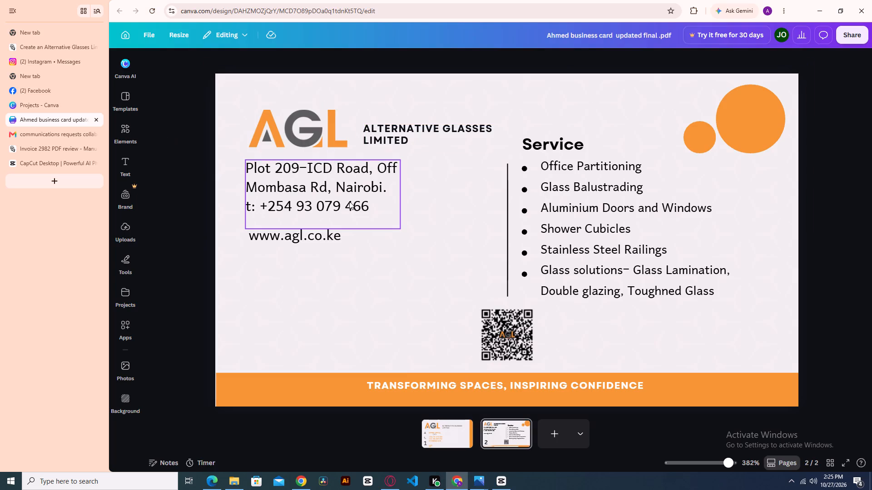
click(428, 433)
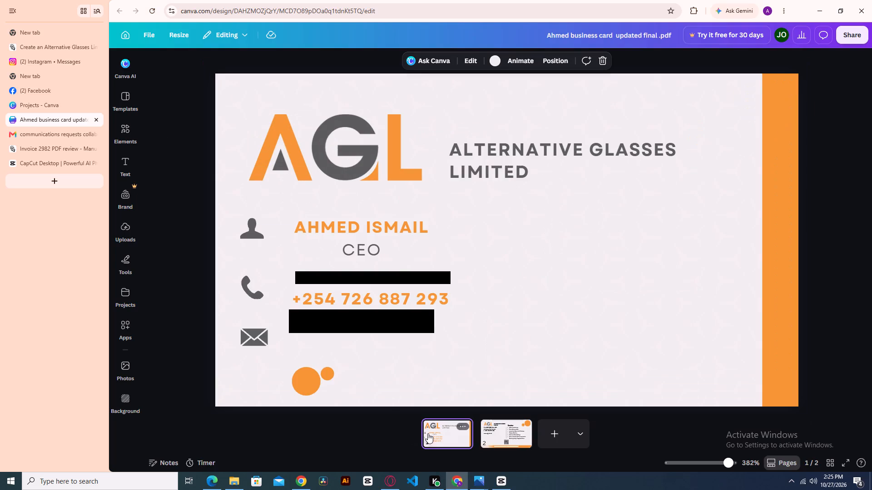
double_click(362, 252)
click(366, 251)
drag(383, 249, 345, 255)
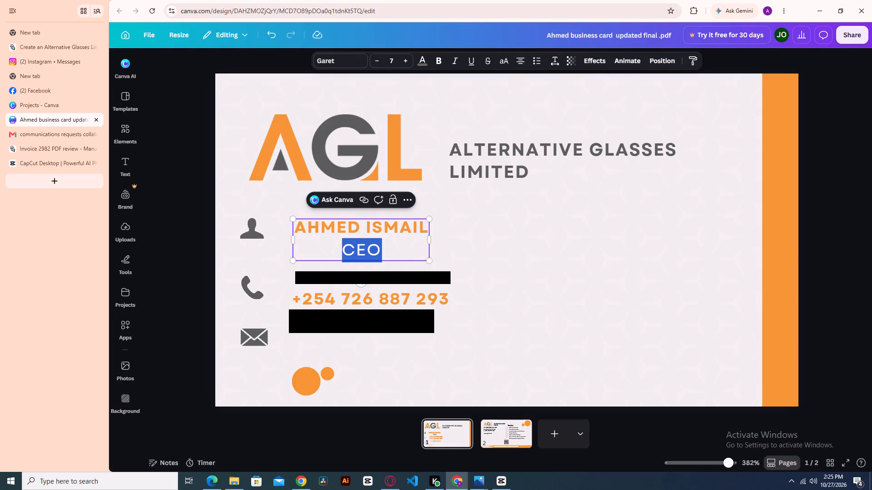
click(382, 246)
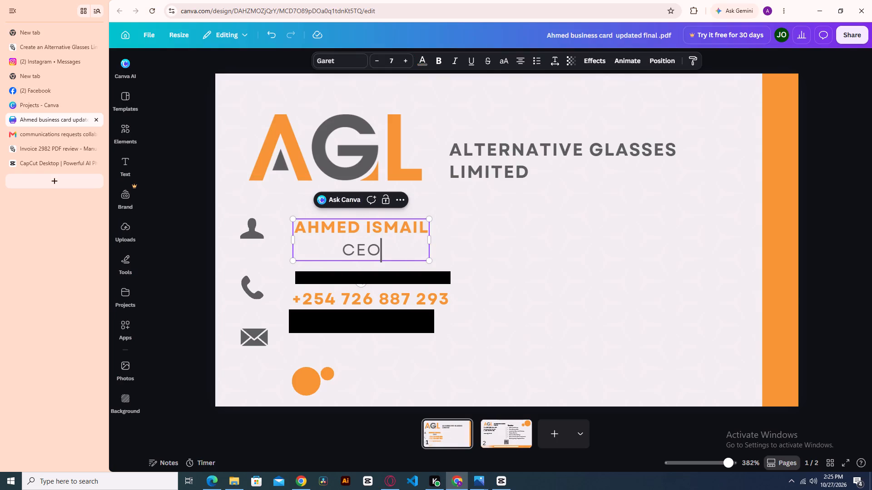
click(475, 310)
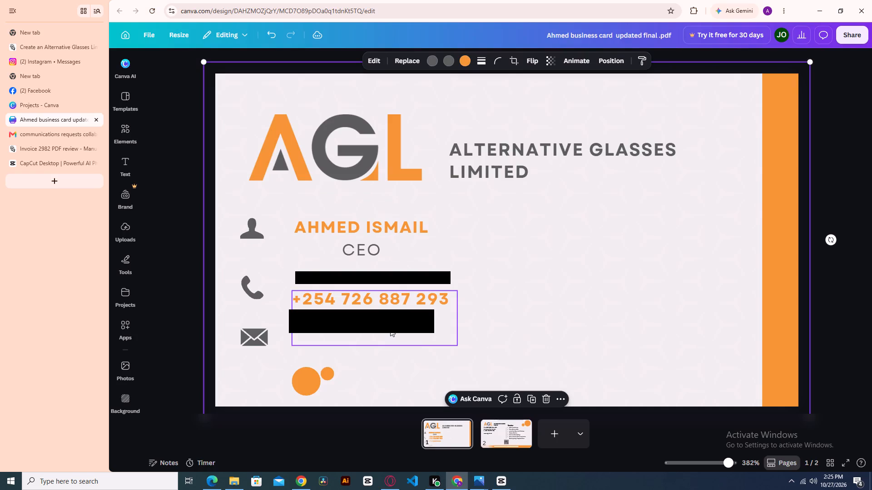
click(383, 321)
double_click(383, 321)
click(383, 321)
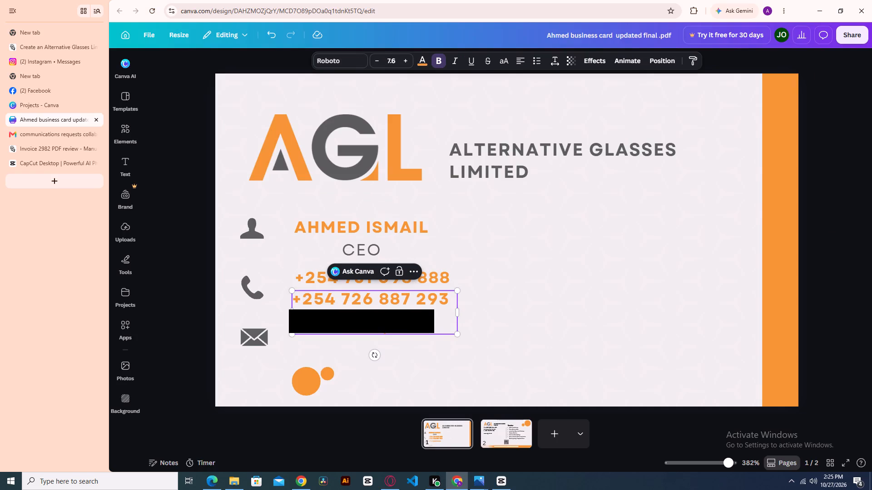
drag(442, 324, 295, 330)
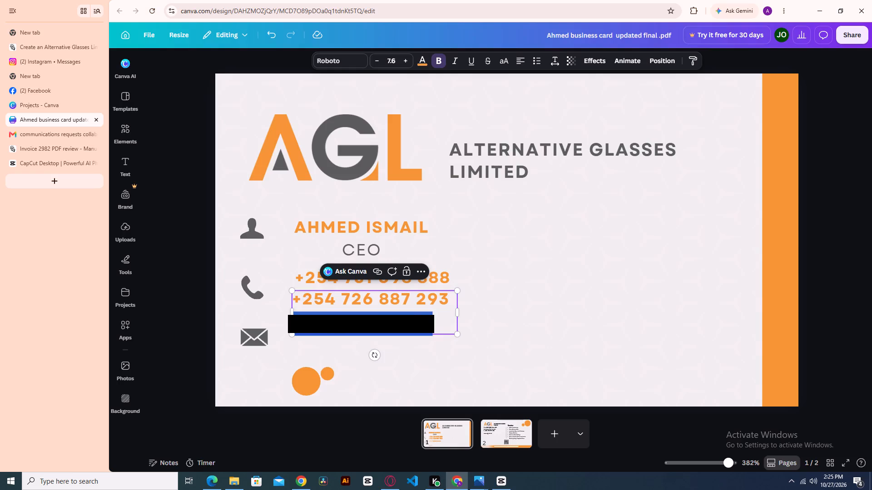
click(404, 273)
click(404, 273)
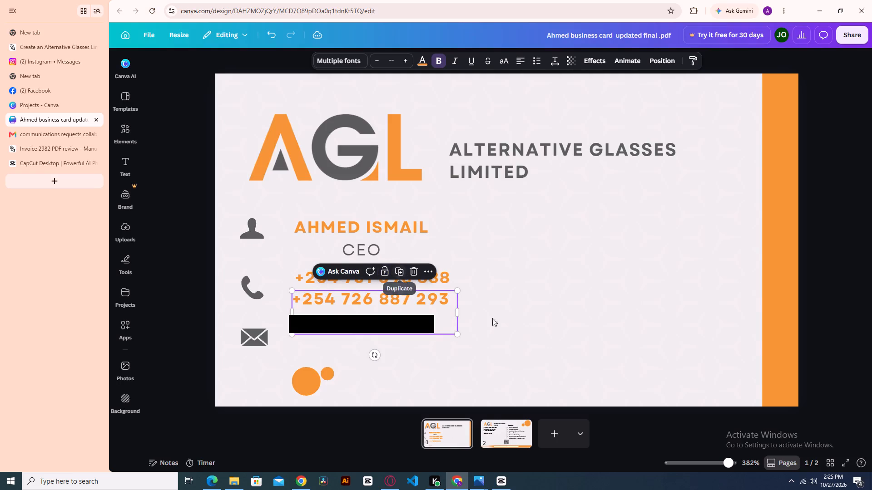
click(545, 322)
Move the text block holding the second phone number and e-mail line down and slightly left, level with the envelope icon.
drag(393, 325, 392, 333)
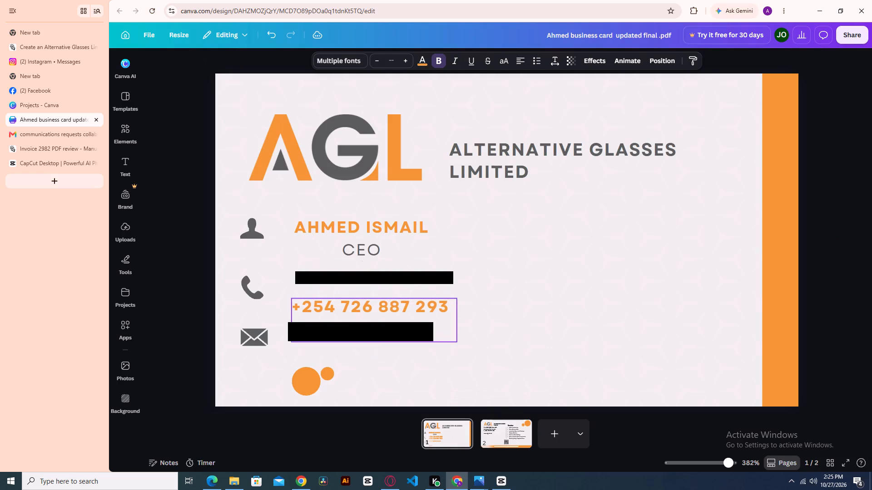
drag(392, 333, 390, 327)
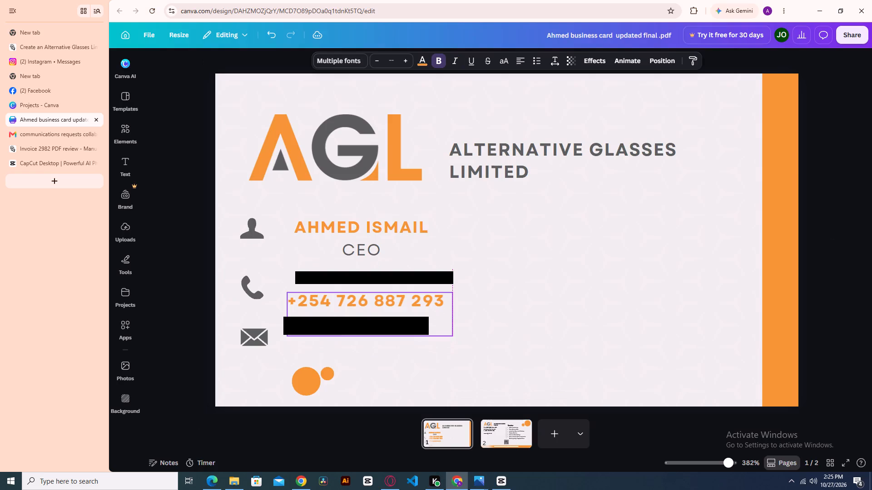
drag(390, 327, 389, 332)
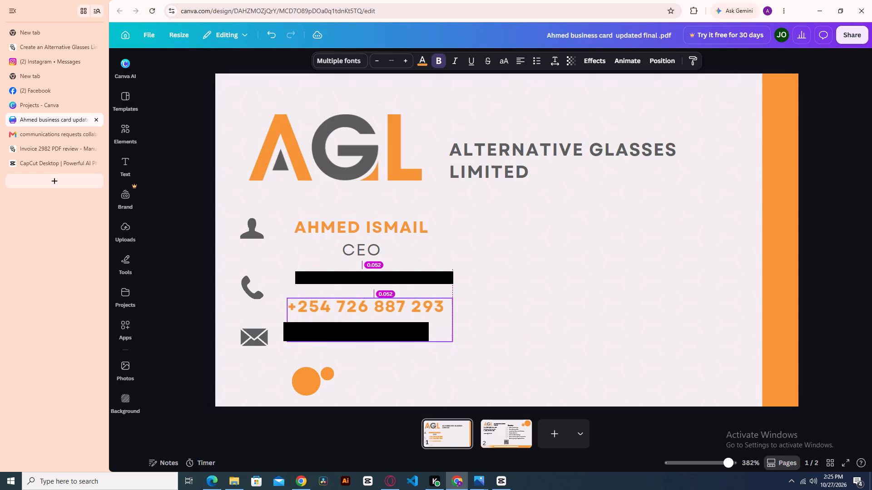
drag(389, 332, 387, 337)
click(491, 280)
Move the first phone number down and left so it sits directly above the second one, and save the design.
drag(407, 277, 403, 289)
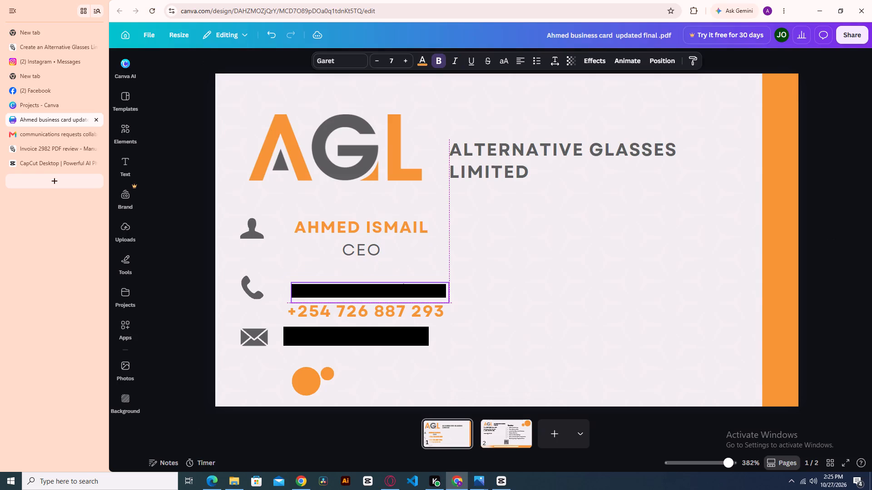
drag(403, 289, 401, 289)
click(520, 332)
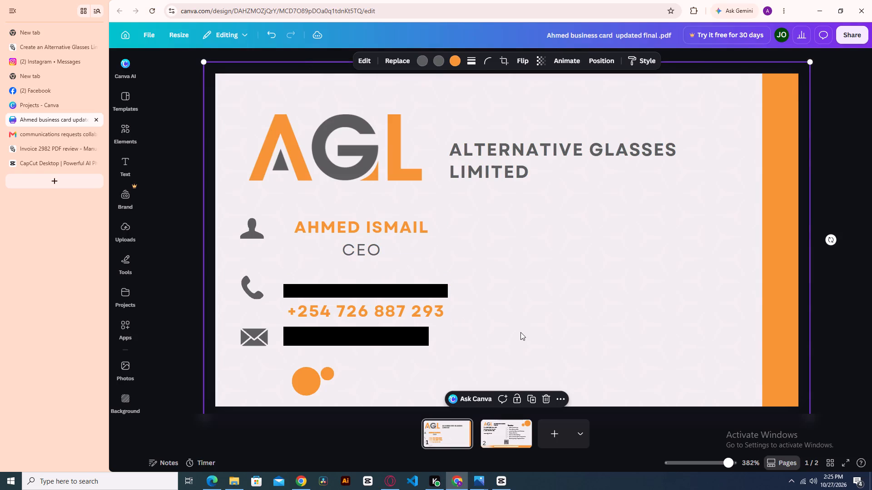
key(ctrl+s)
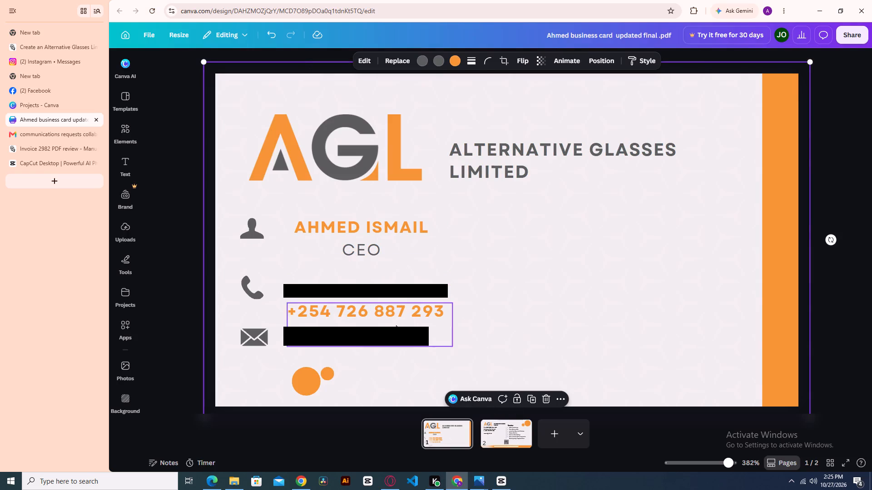
Shift the name and CEO title block left to align its left edge with the phone numbers below.
click(360, 250)
drag(360, 250, 356, 250)
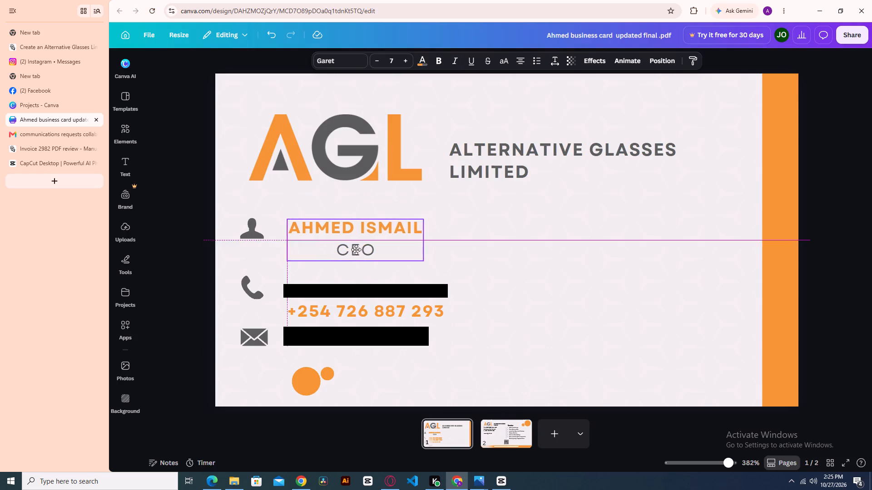
drag(356, 250, 356, 250)
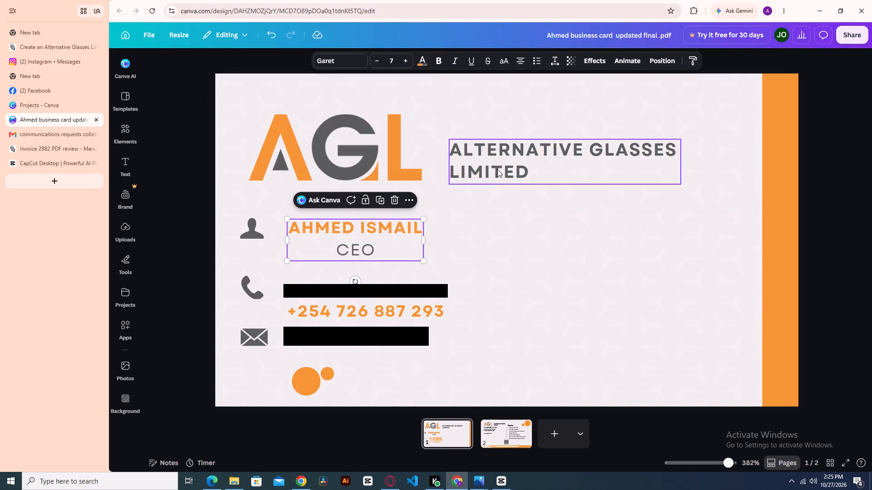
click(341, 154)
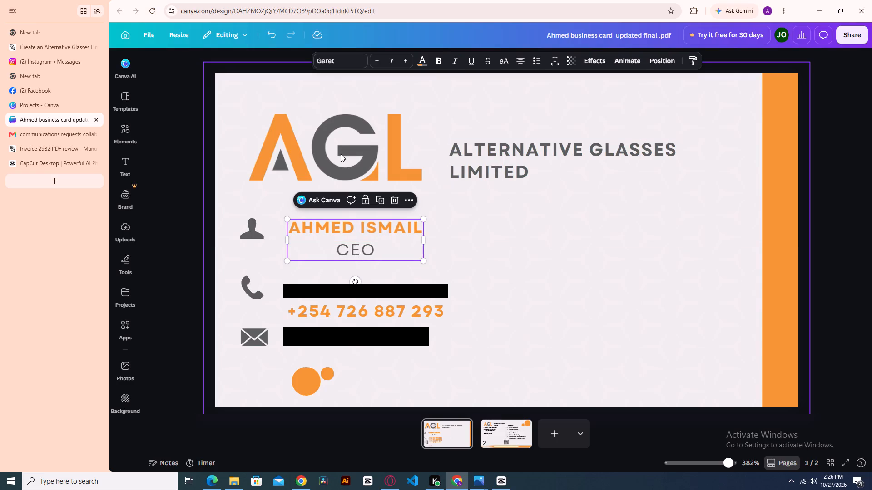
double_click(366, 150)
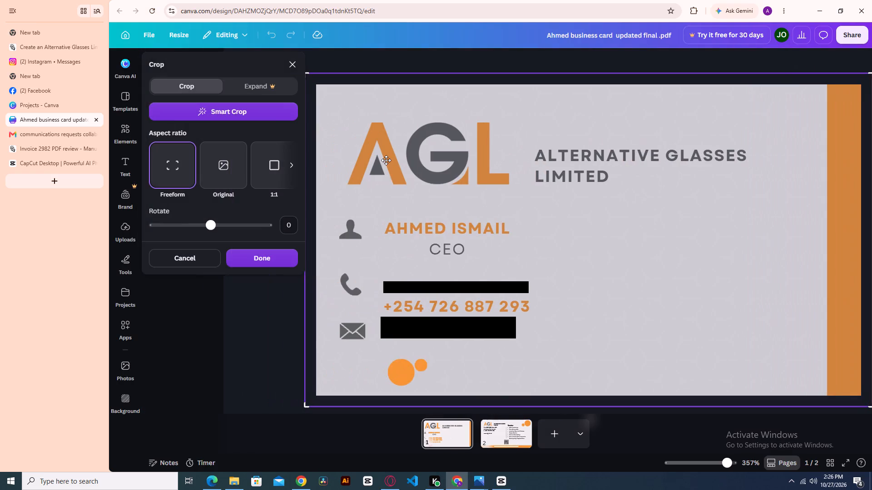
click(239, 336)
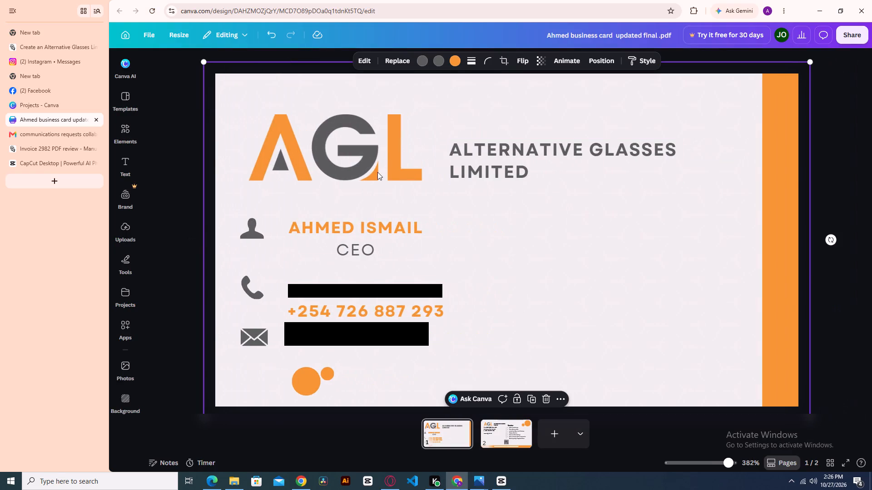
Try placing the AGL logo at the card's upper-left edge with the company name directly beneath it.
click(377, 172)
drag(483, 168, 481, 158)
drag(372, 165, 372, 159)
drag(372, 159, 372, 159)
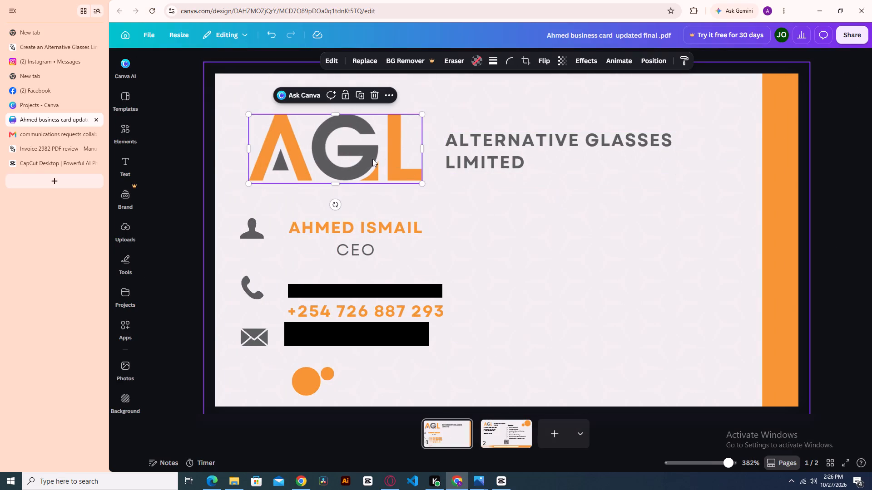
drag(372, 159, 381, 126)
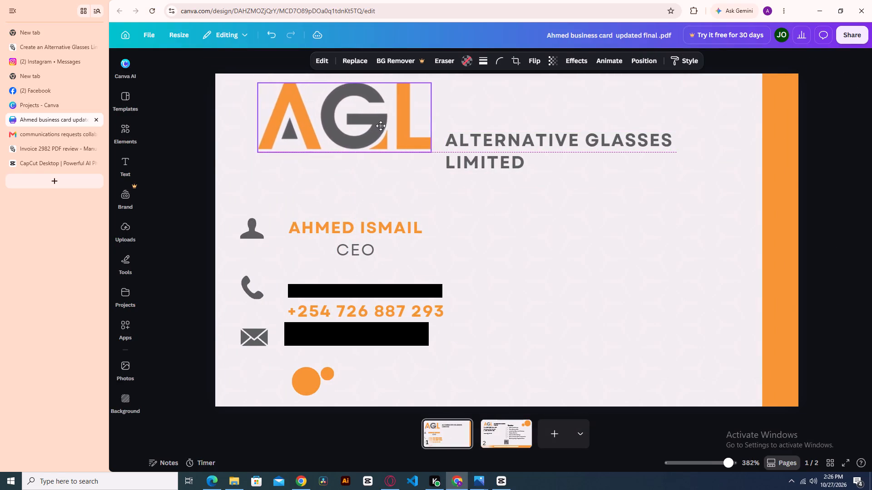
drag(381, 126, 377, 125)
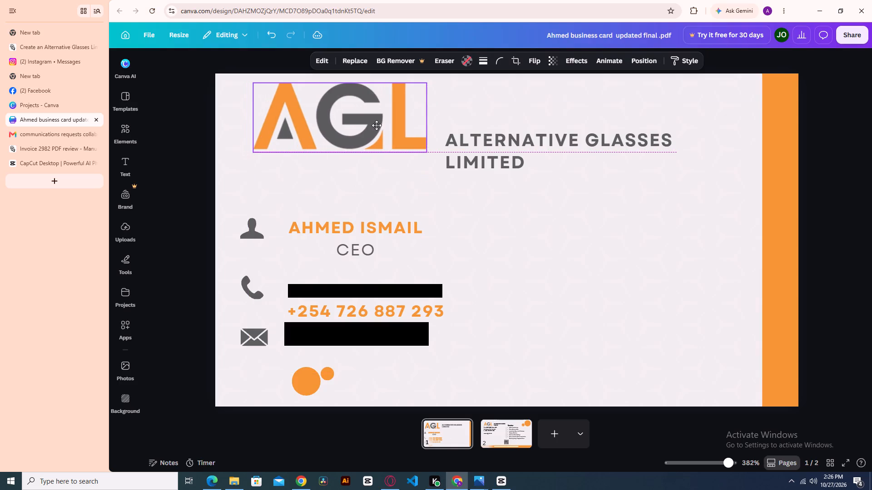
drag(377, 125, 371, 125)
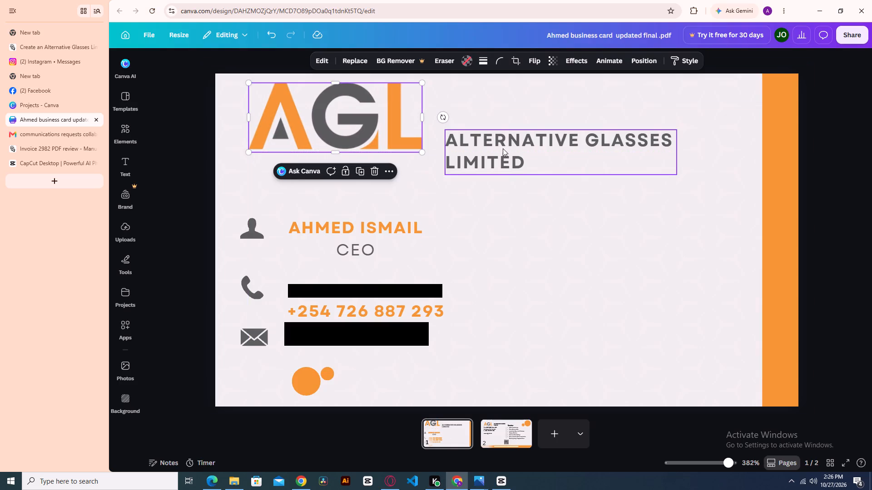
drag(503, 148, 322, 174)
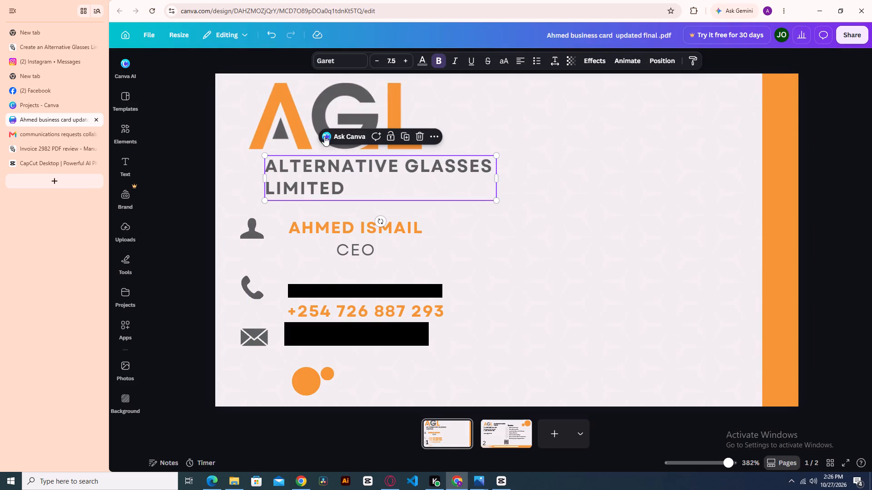
Move the AGL logo to the card's upper-right area, near the orange vertical band.
drag(341, 106, 466, 116)
drag(368, 121, 394, 125)
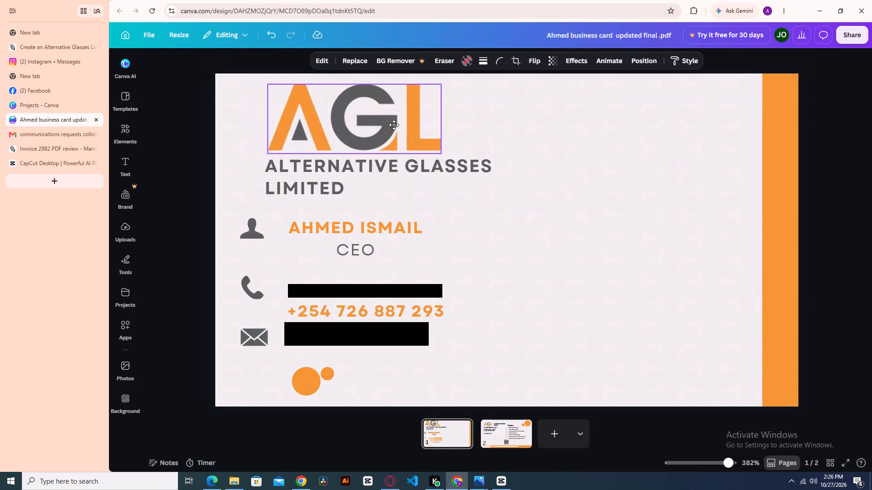
drag(394, 125, 522, 118)
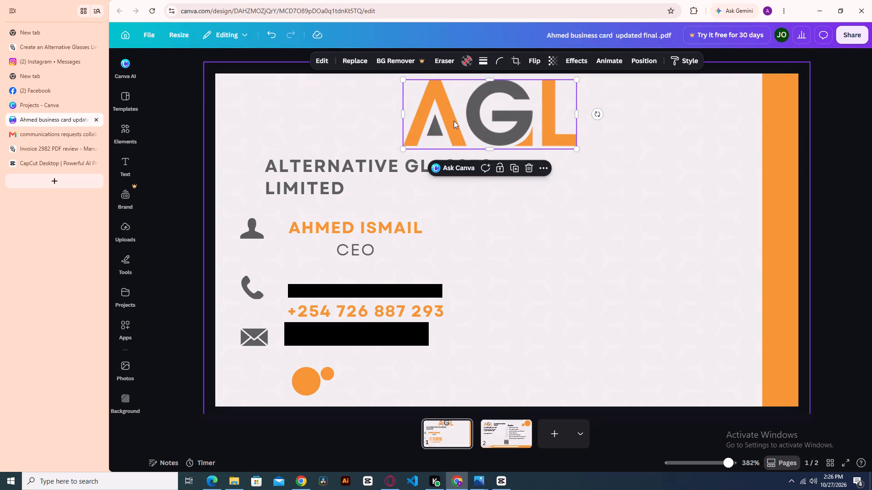
drag(496, 106, 608, 118)
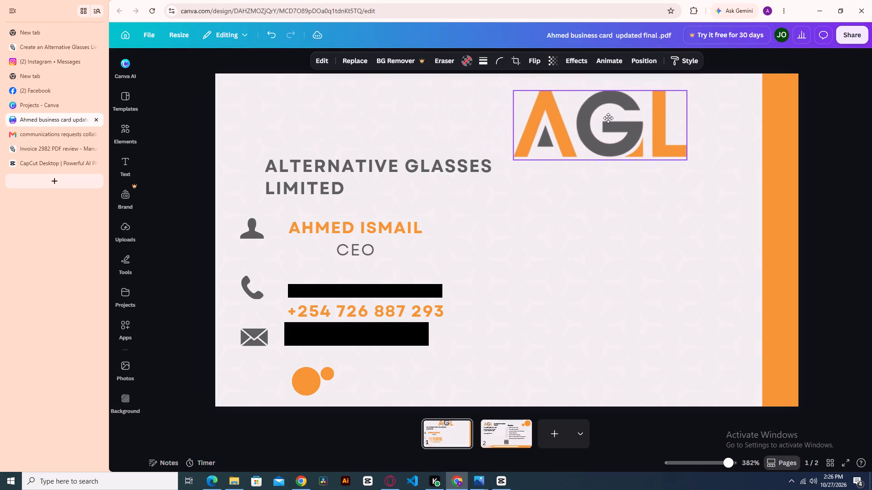
drag(608, 118, 565, 113)
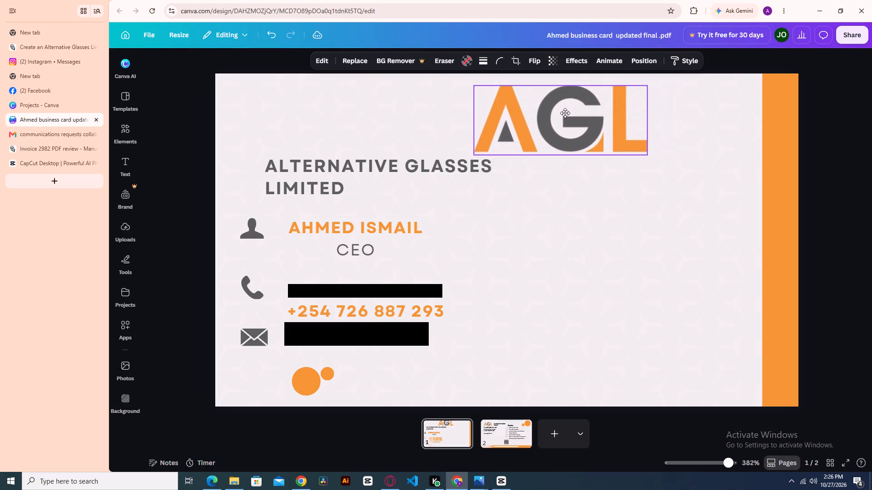
drag(565, 113, 598, 109)
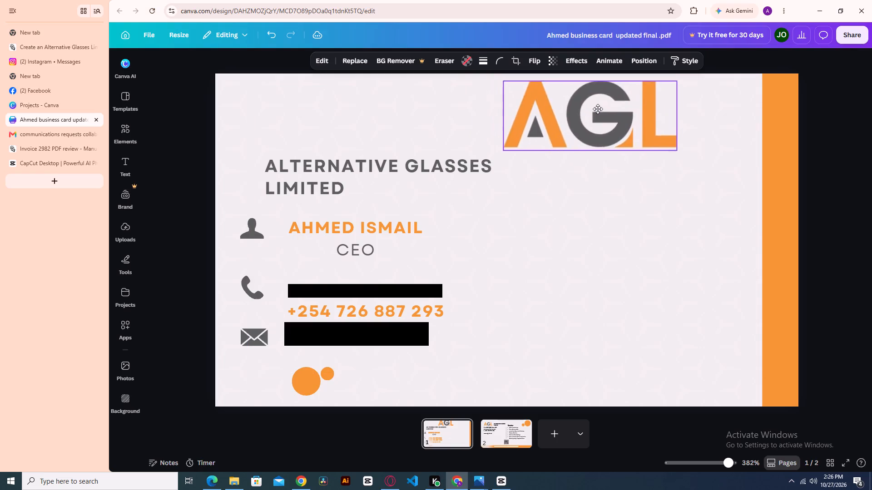
drag(598, 109, 636, 110)
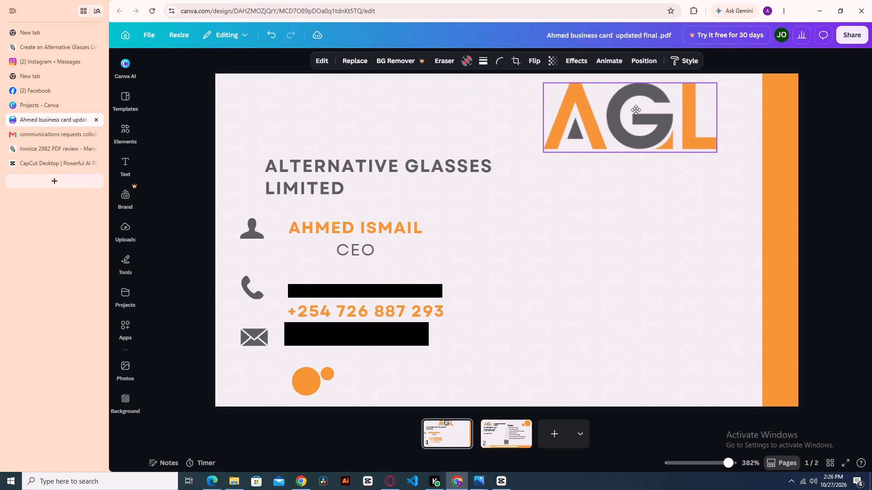
drag(636, 110, 632, 110)
Move the Alternative Glasses Limited text directly beneath the AGL logo, just short of the orange band.
drag(353, 164, 552, 188)
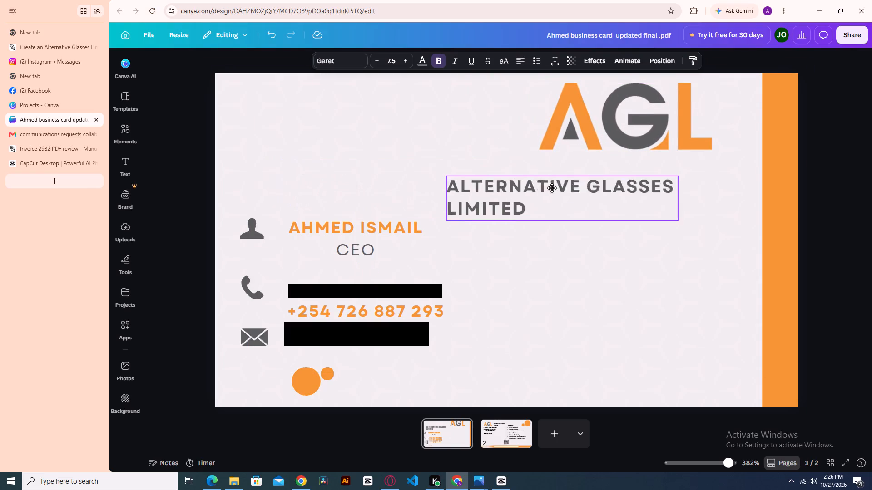
drag(552, 188, 605, 173)
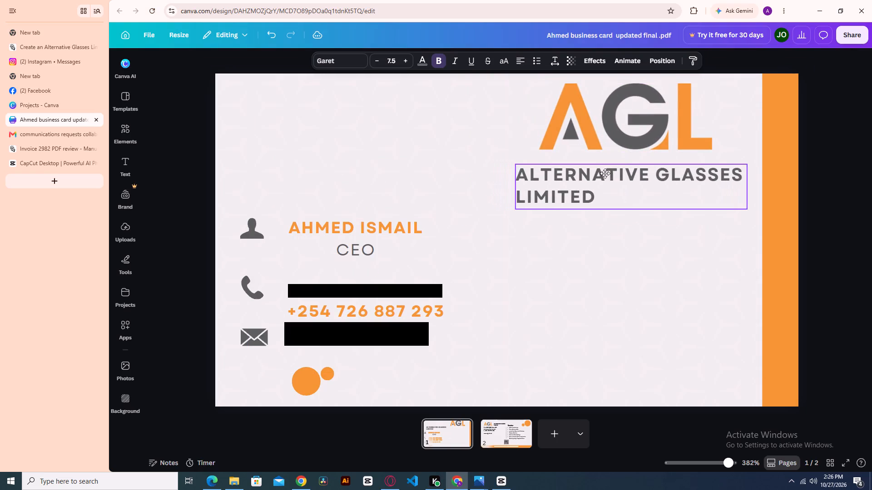
drag(605, 173, 614, 165)
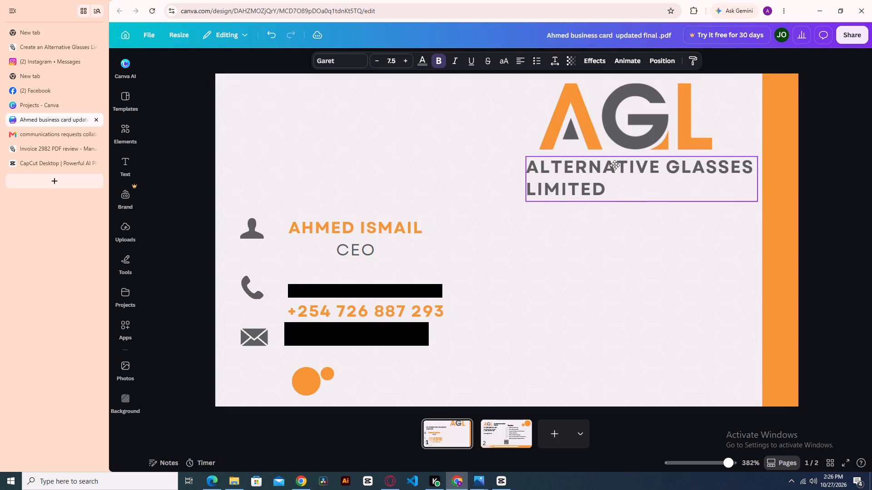
drag(614, 165, 617, 165)
click(596, 115)
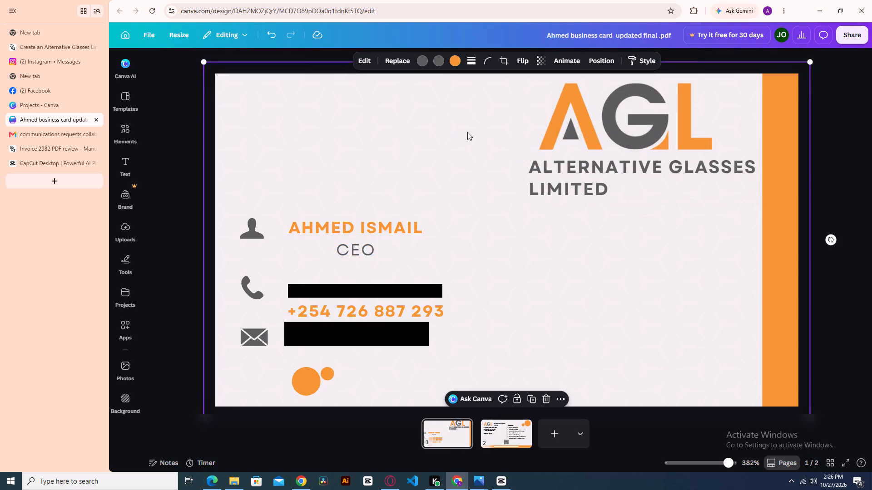
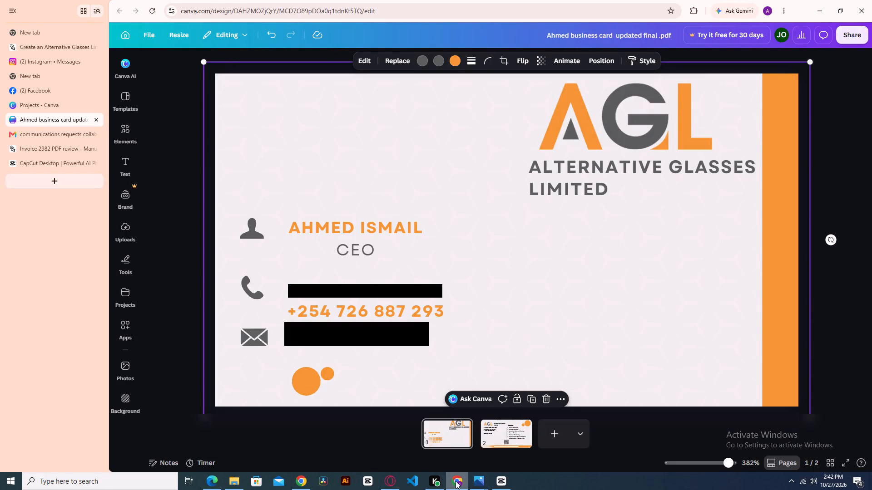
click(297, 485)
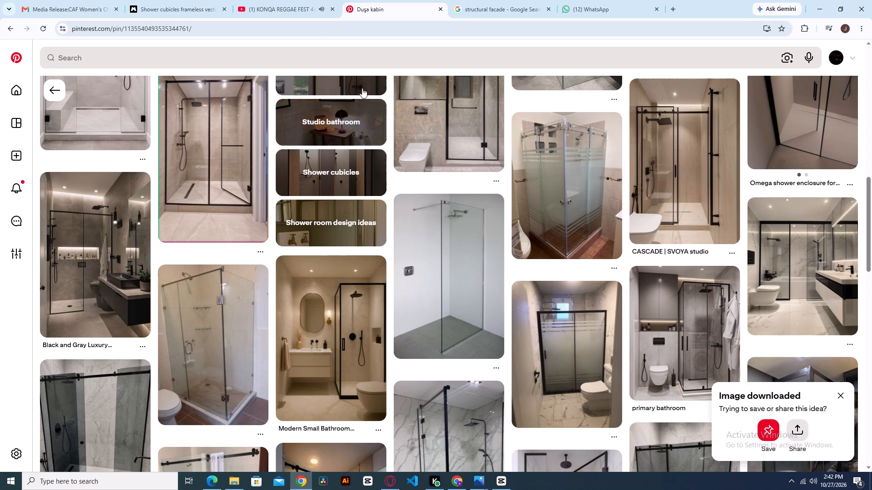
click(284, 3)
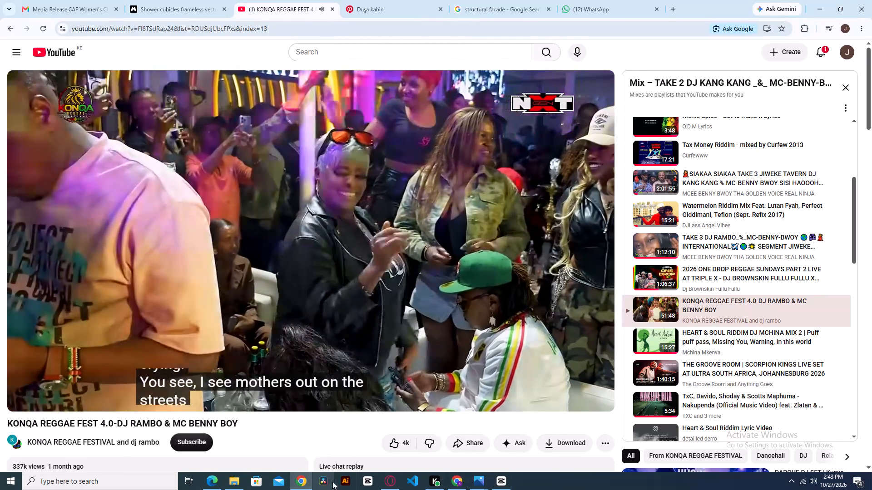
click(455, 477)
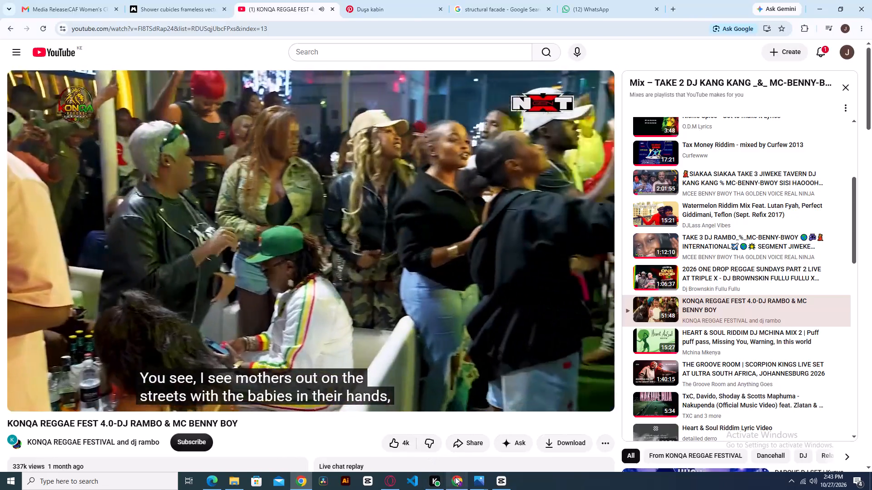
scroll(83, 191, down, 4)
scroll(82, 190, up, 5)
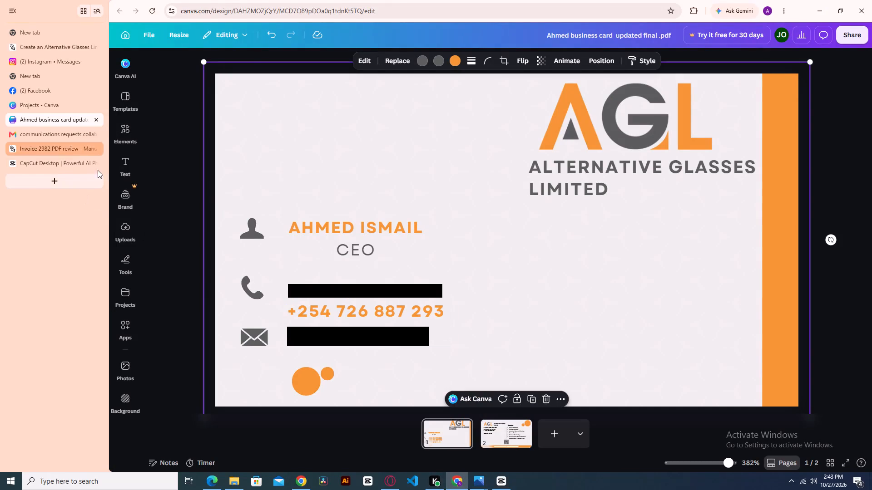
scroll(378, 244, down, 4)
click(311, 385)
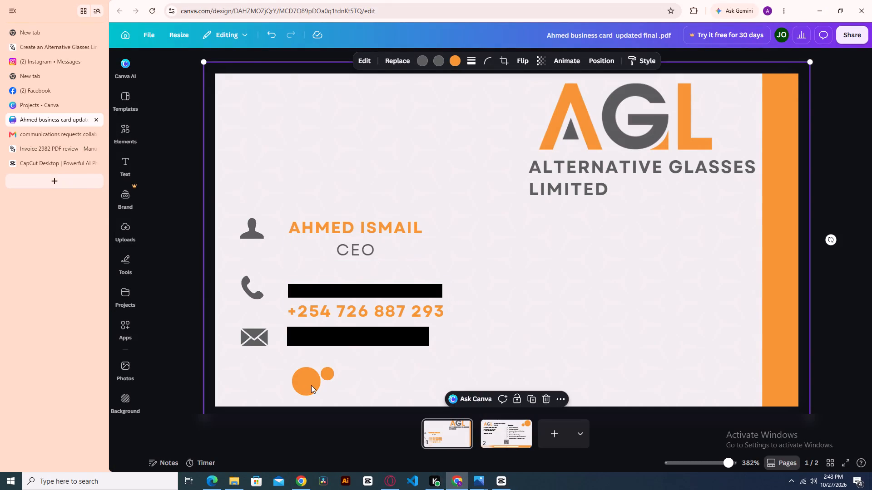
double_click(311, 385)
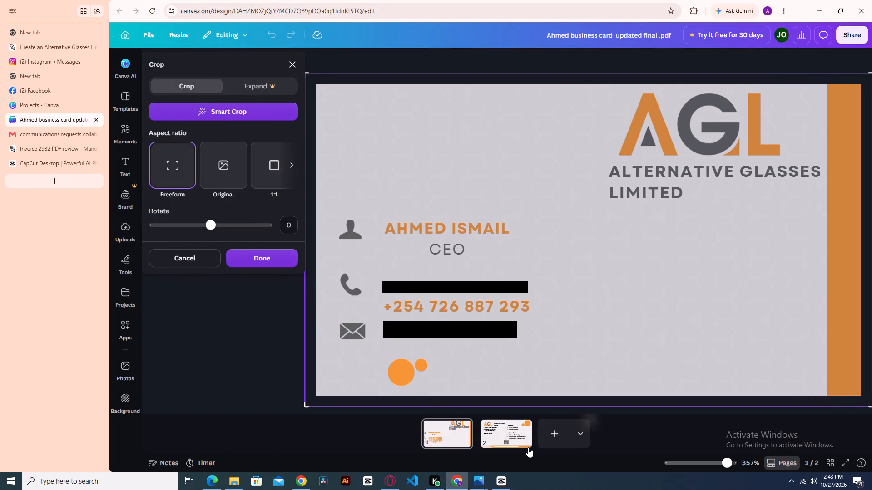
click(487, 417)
Open page 2 of the business card to examine the back side and its orange circles.
click(499, 428)
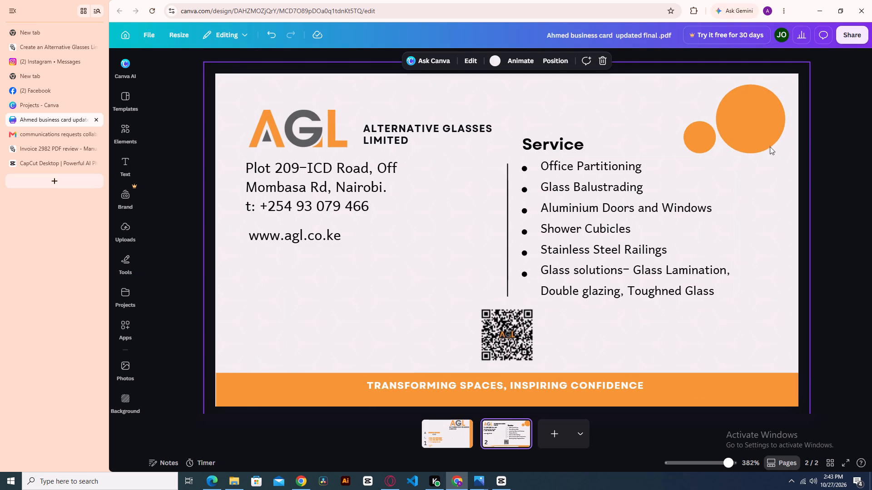
click(759, 130)
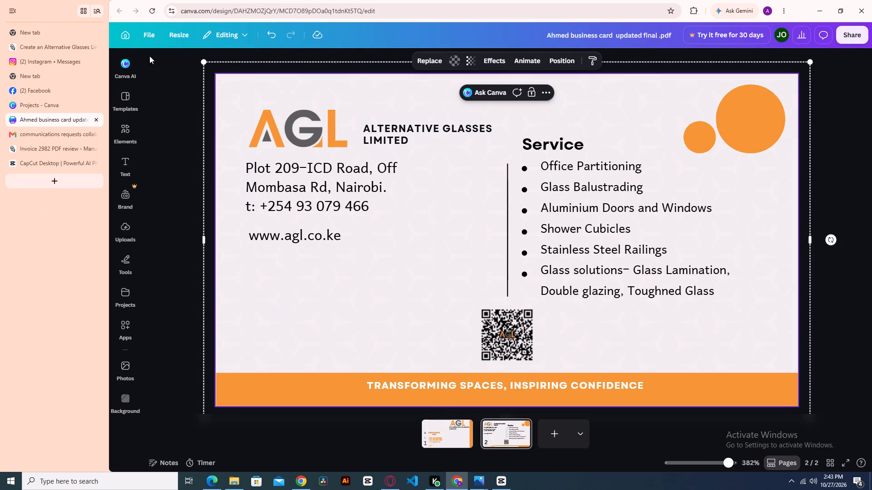
Leave the business card design and go to the Canva home page.
click(122, 34)
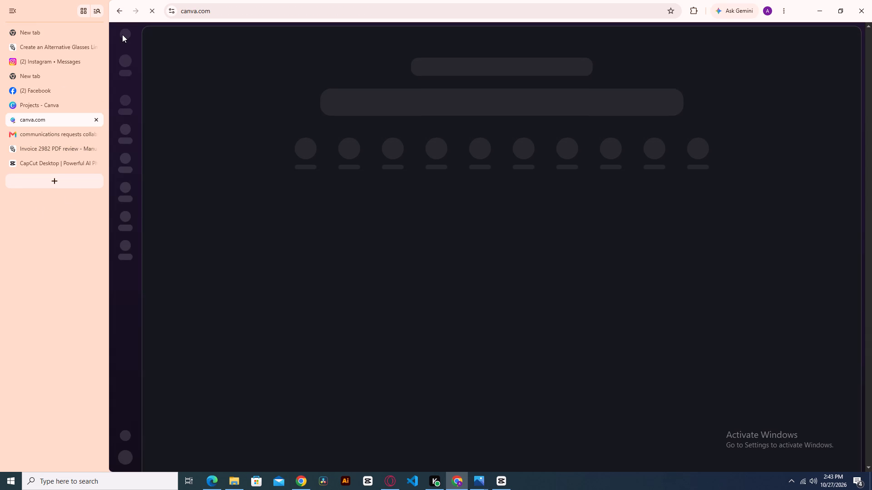
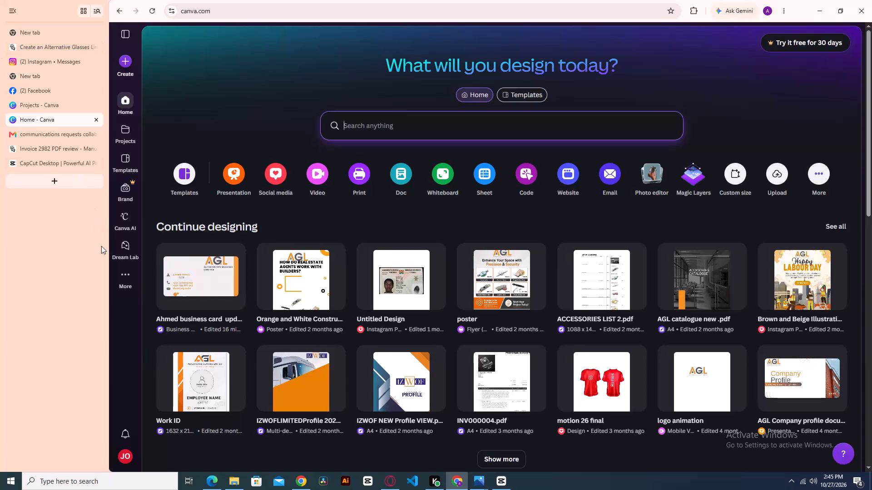
Search the Canva template library for "business card".
click(121, 165)
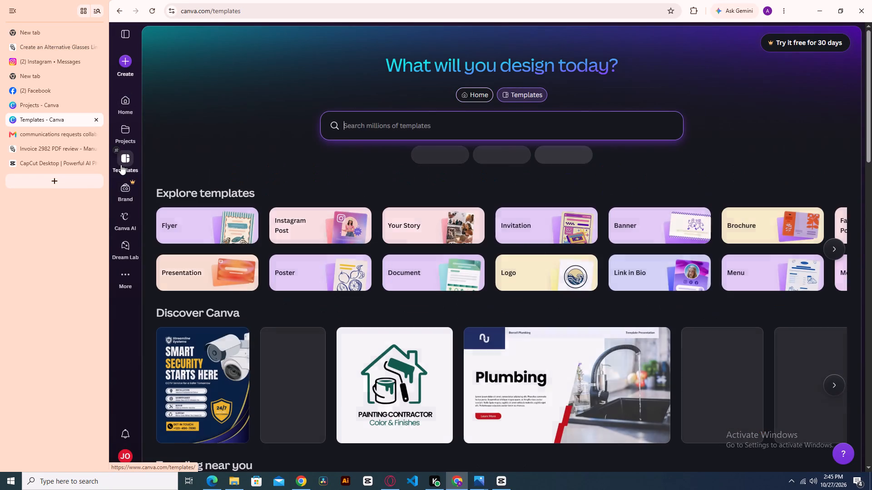
click(350, 128)
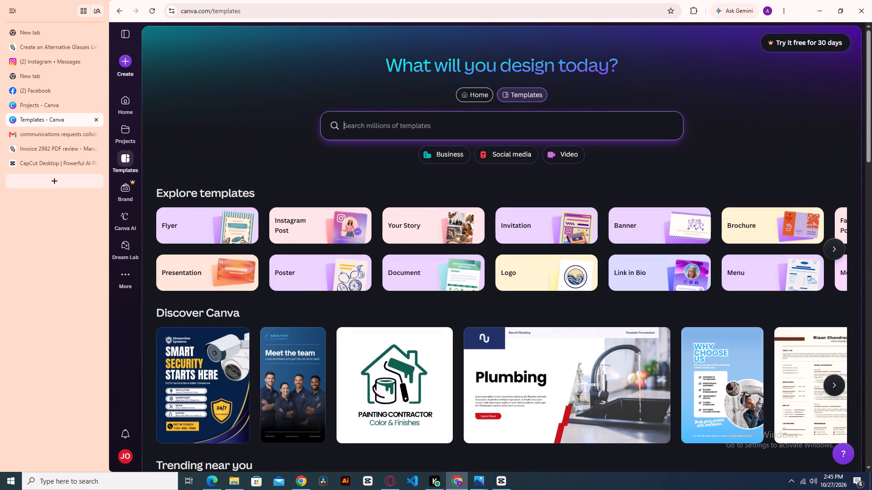
text(ines)
key(BackSpace)
key(BackSpace)
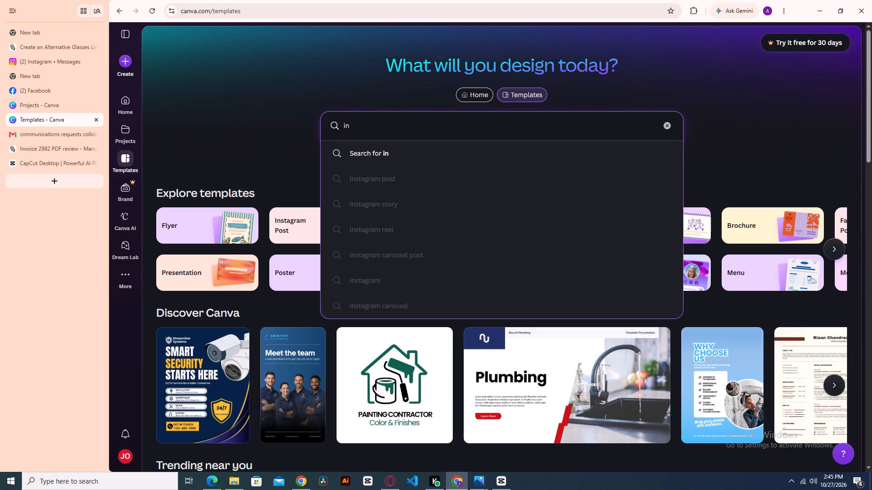
key(BackSpace)
key(BackSpace)
text(bus)
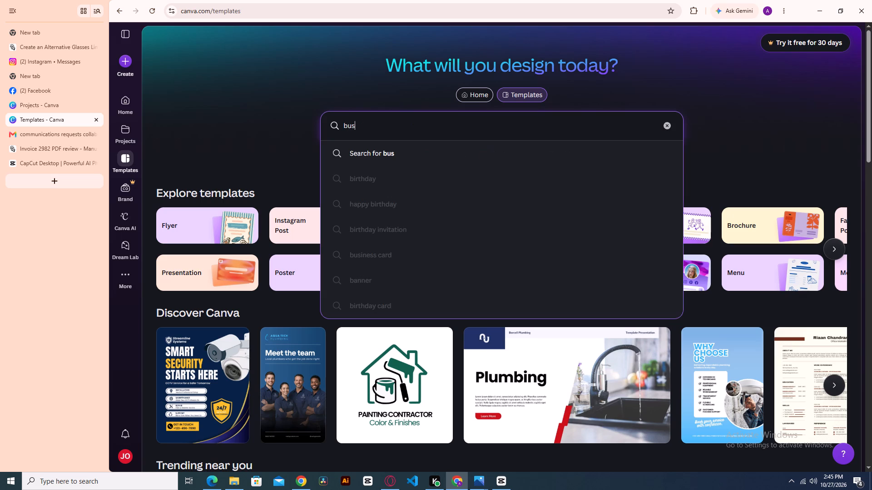
text(in)
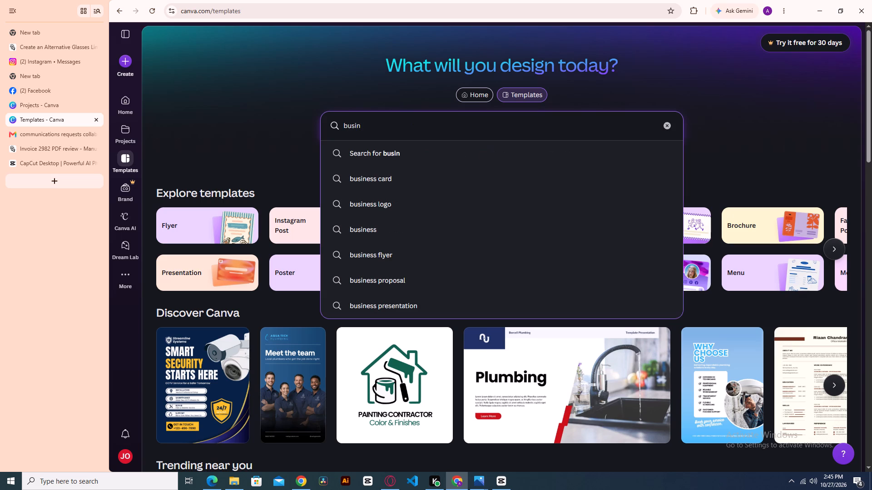
text(ess card)
key(space)
key(Return)
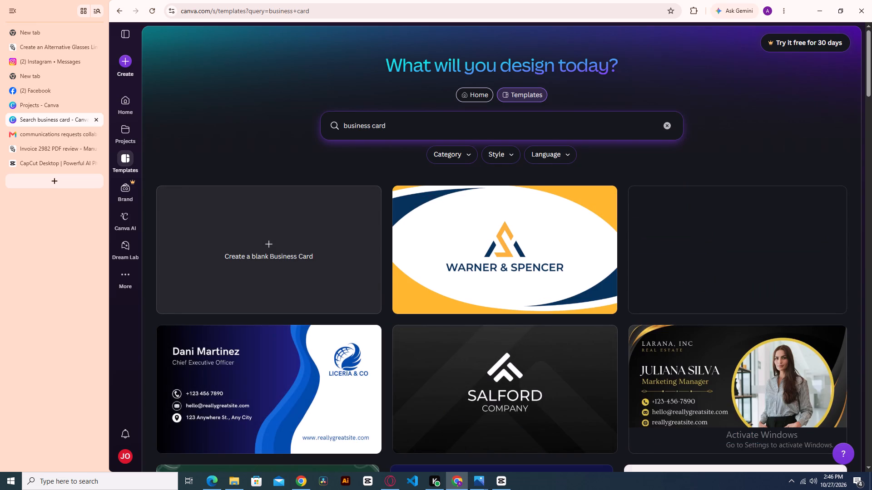
Browse the business card template results, examining their layouts, colours and contact-detail arrangements for a suitable design.
scroll(460, 280, down, 5)
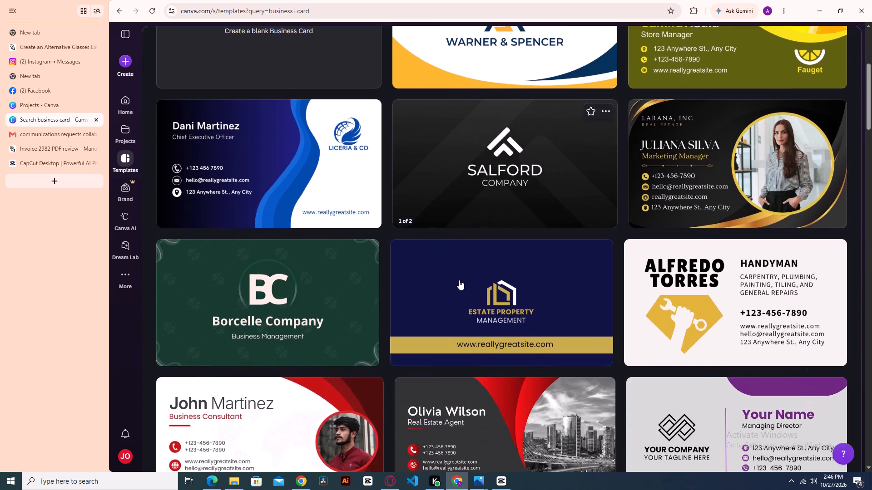
scroll(440, 280, down, 12)
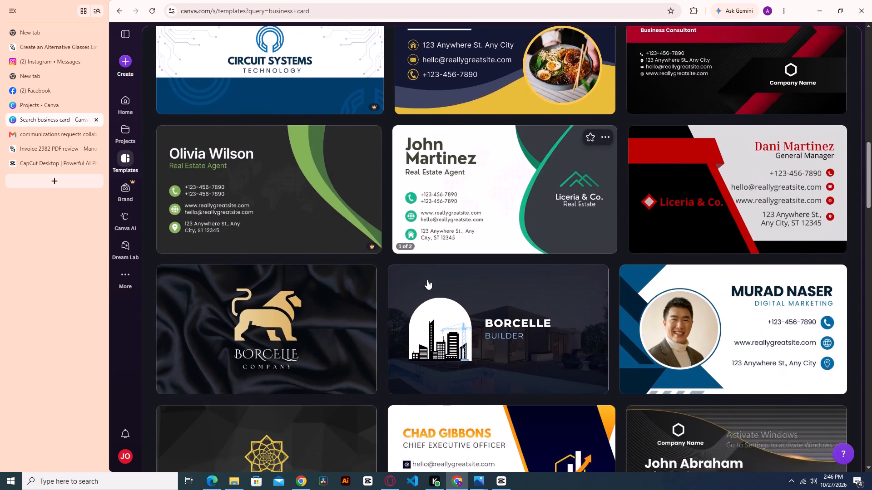
scroll(427, 279, down, 12)
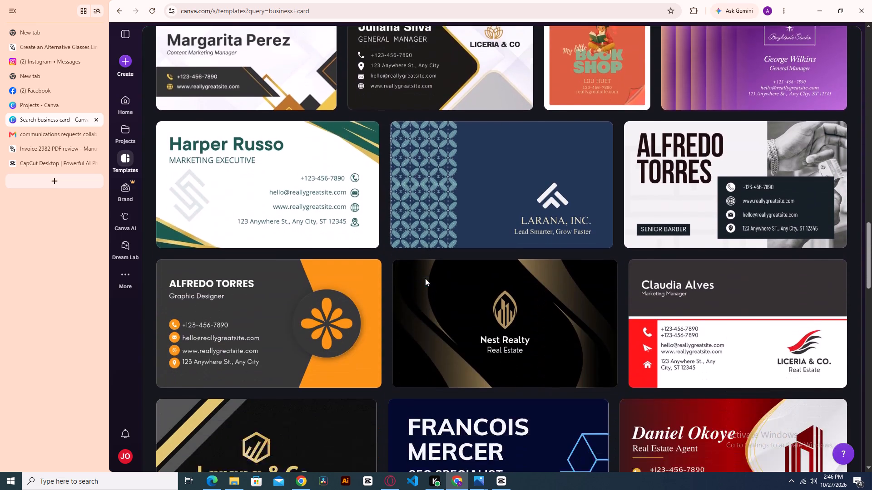
scroll(425, 278, down, 11)
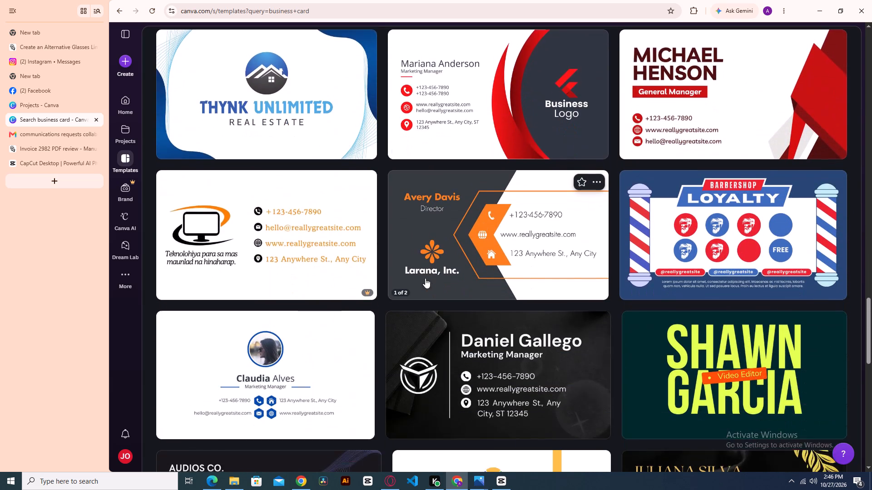
scroll(425, 278, down, 6)
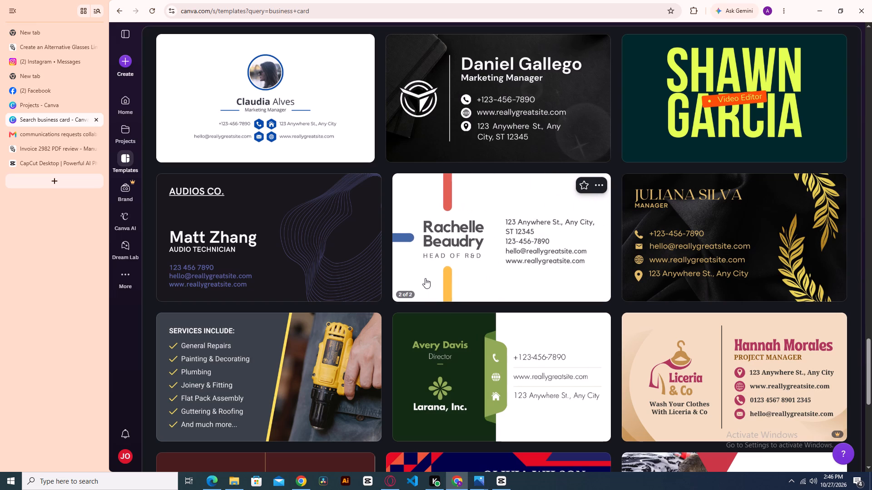
scroll(417, 274, down, 2)
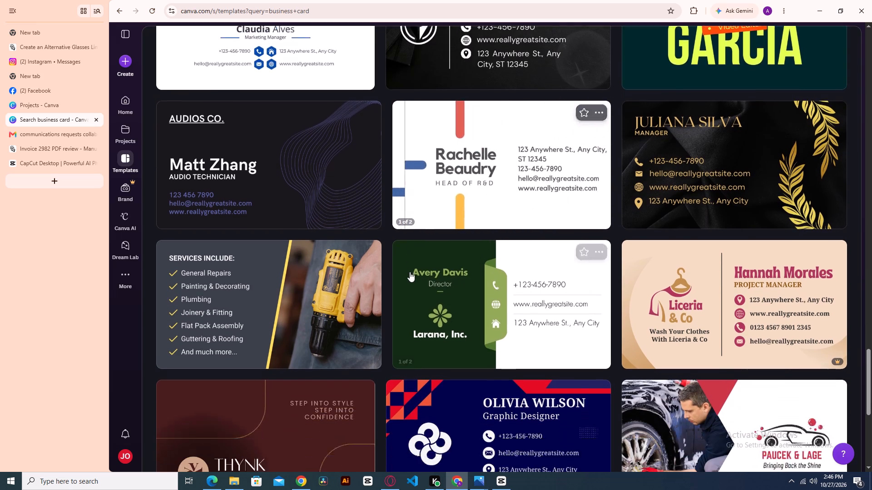
scroll(410, 272, down, 2)
scroll(293, 258, down, 11)
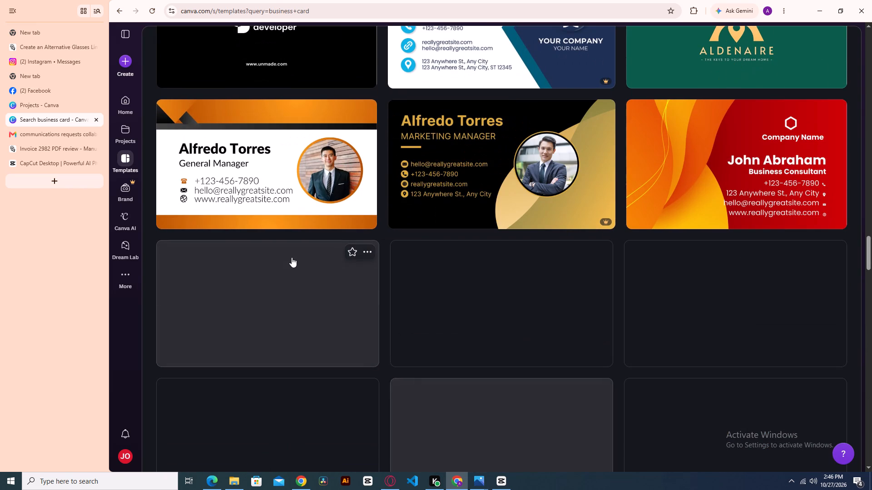
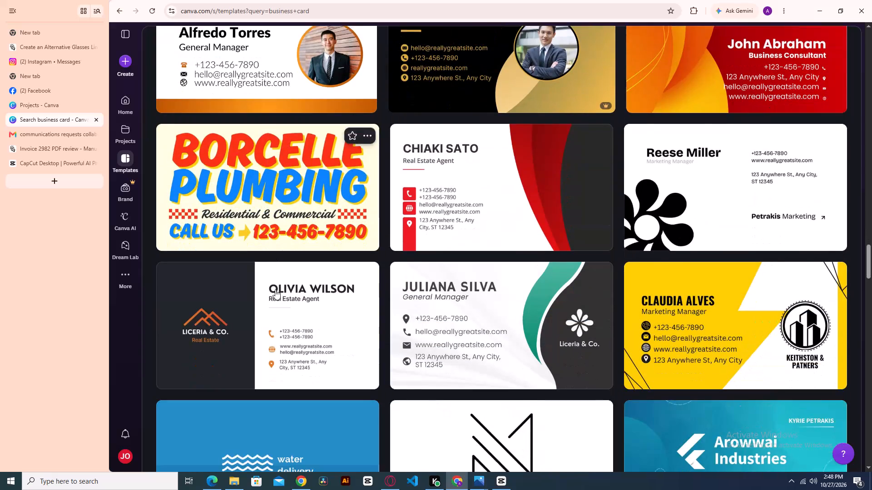
Browse further business card template results, comparing their layouts, colours and contact-detail arrangements.
scroll(276, 232, down, 6)
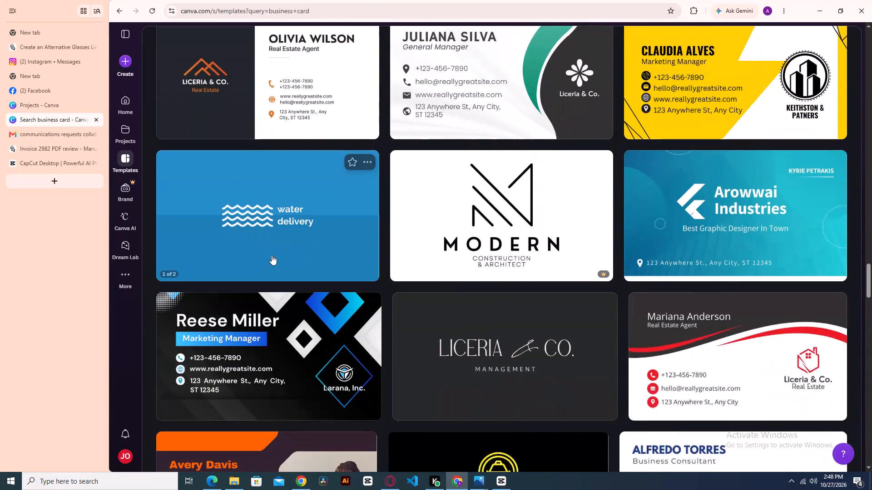
scroll(271, 258, down, 19)
scroll(263, 284, down, 6)
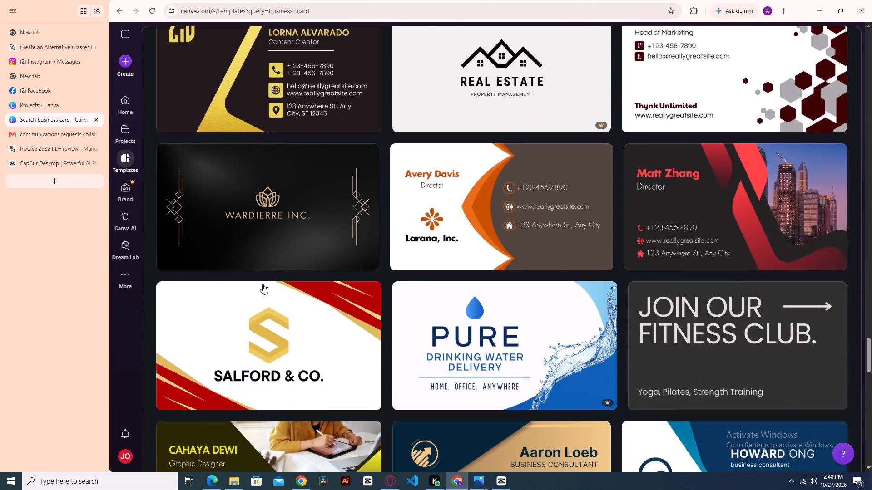
scroll(263, 284, down, 17)
scroll(262, 286, down, 7)
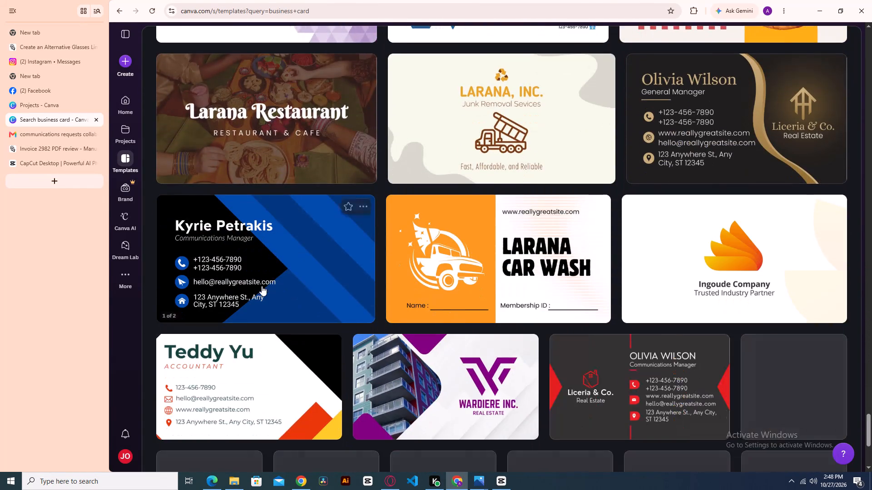
scroll(262, 286, down, 4)
scroll(262, 286, up, 4)
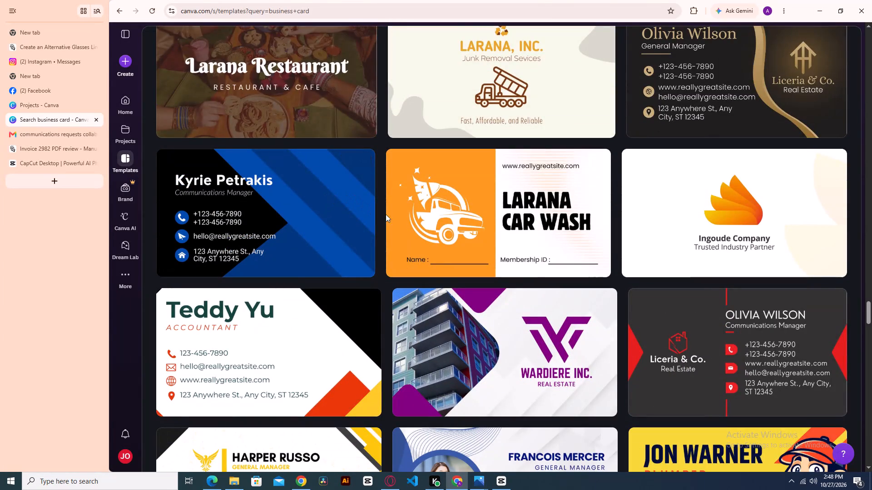
scroll(443, 213, down, 12)
scroll(443, 213, up, 2)
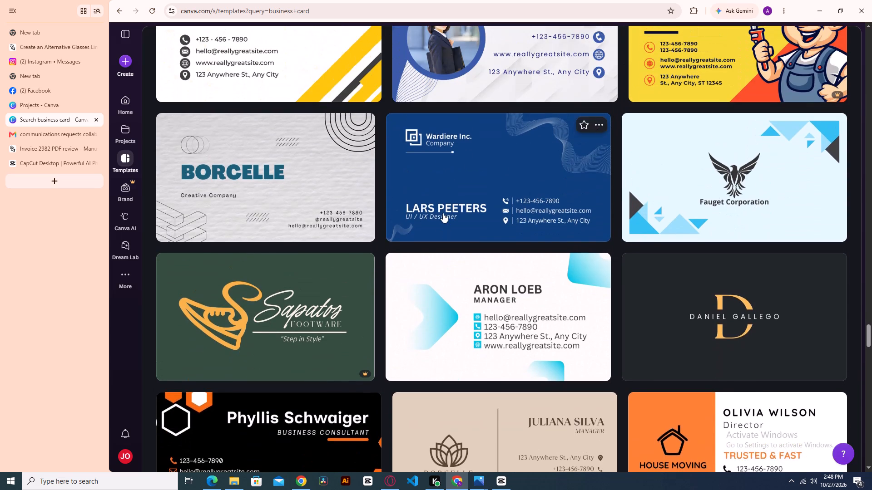
Open the Blue and White Modern Company Business Card template for customisation.
click(472, 152)
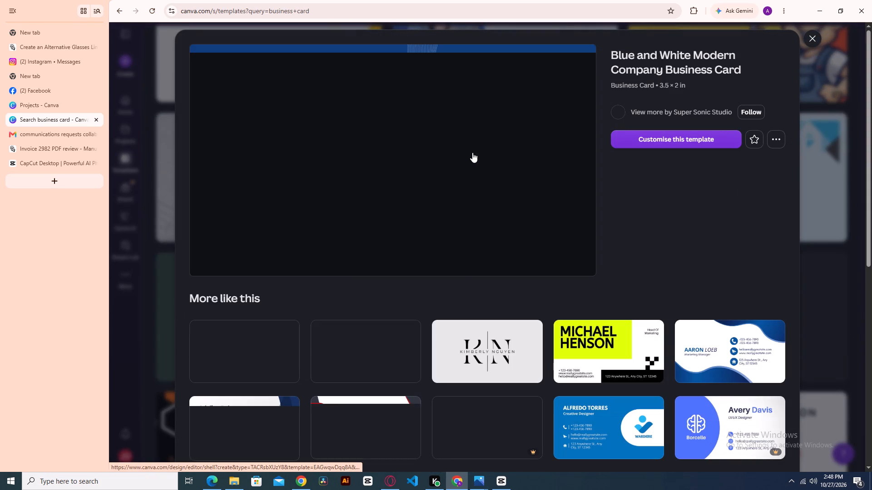
click(656, 134)
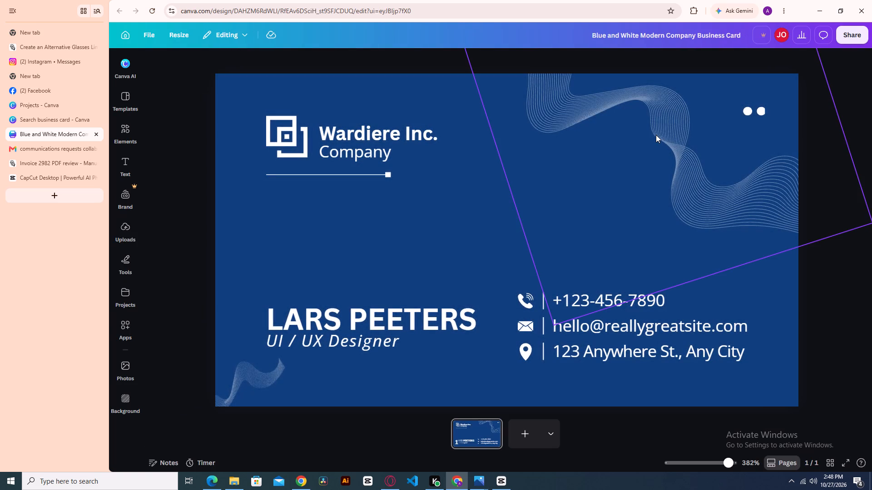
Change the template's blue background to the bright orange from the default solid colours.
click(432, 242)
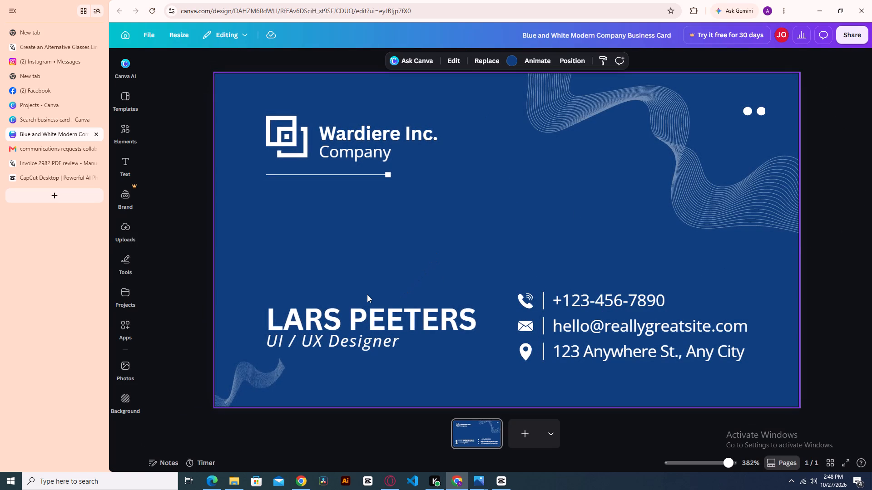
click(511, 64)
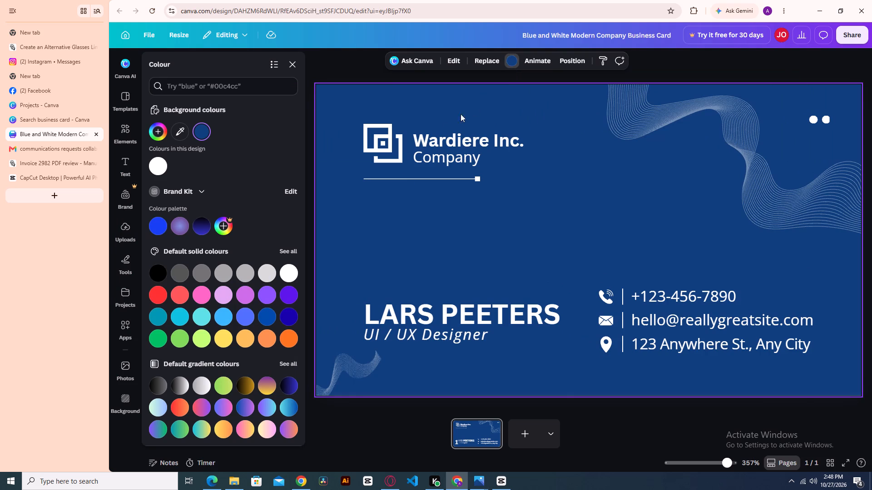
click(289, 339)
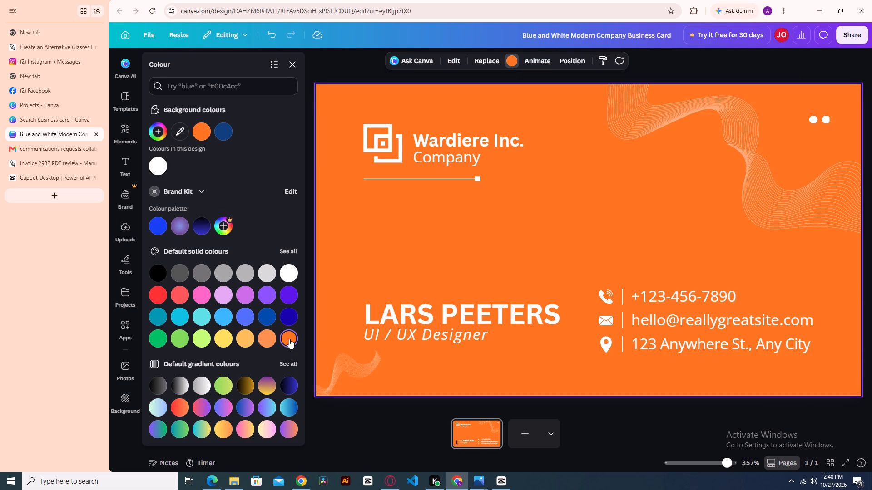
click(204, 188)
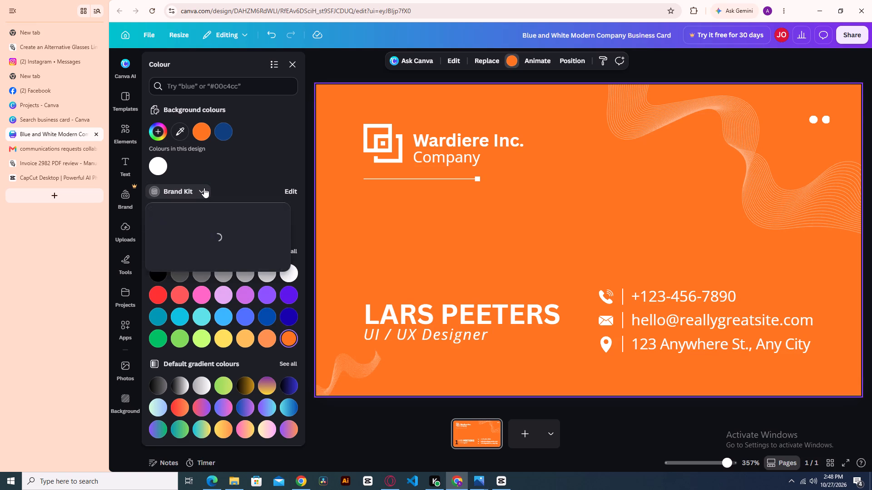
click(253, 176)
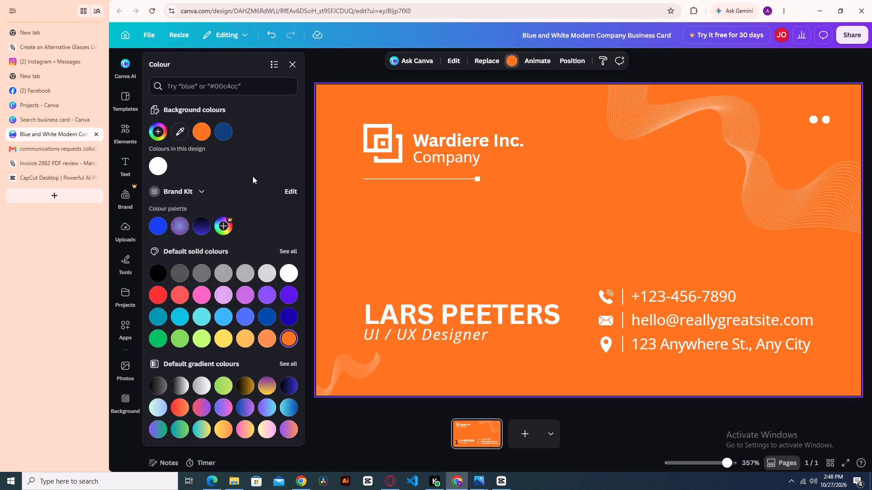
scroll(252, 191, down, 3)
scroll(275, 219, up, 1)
Open the Alternative Glasses Limited card from the projects and copy its orange colour code, #F59532.
click(39, 123)
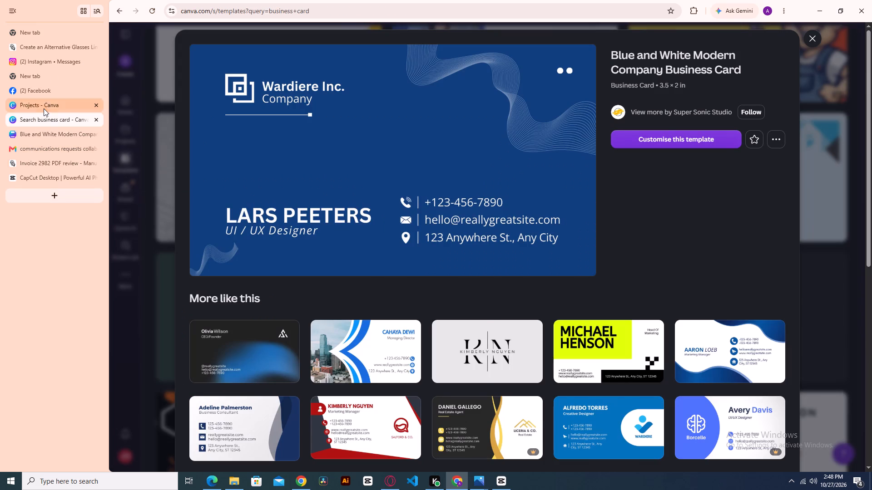
click(44, 108)
double_click(343, 164)
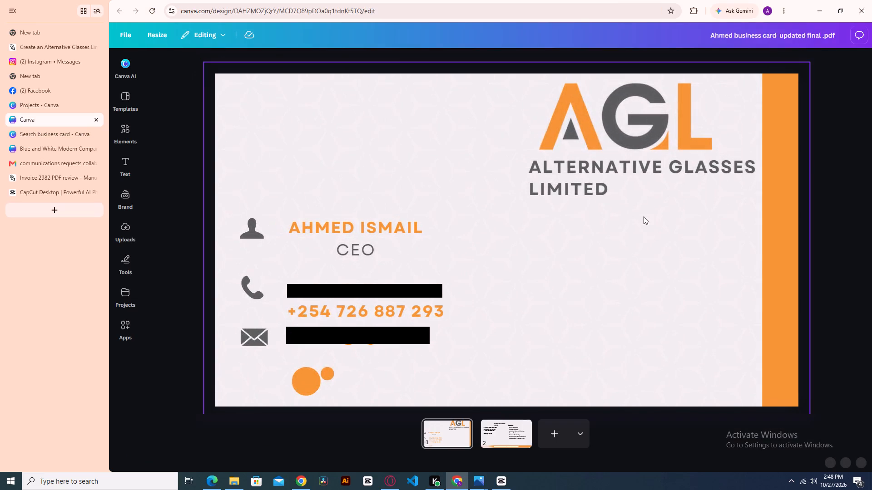
click(773, 239)
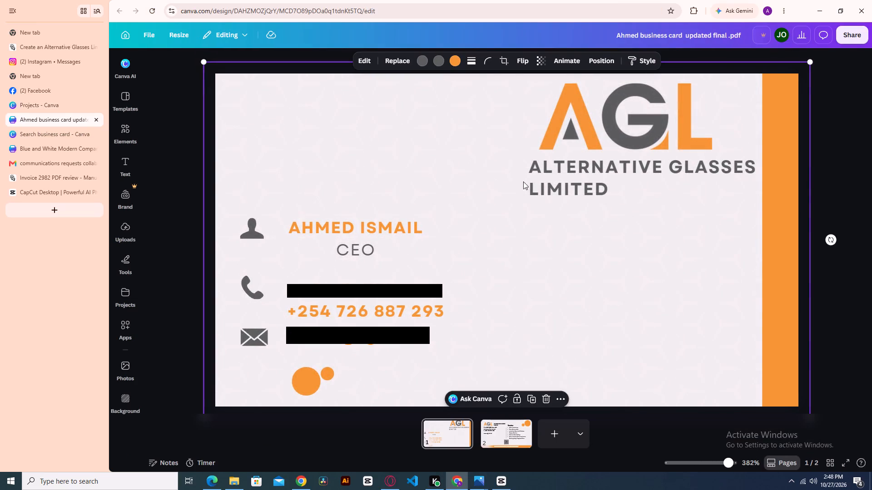
click(457, 59)
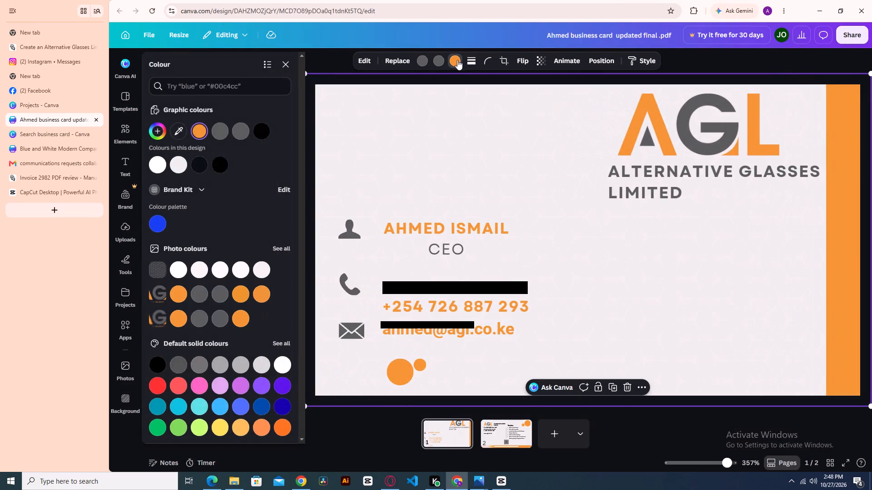
click(198, 130)
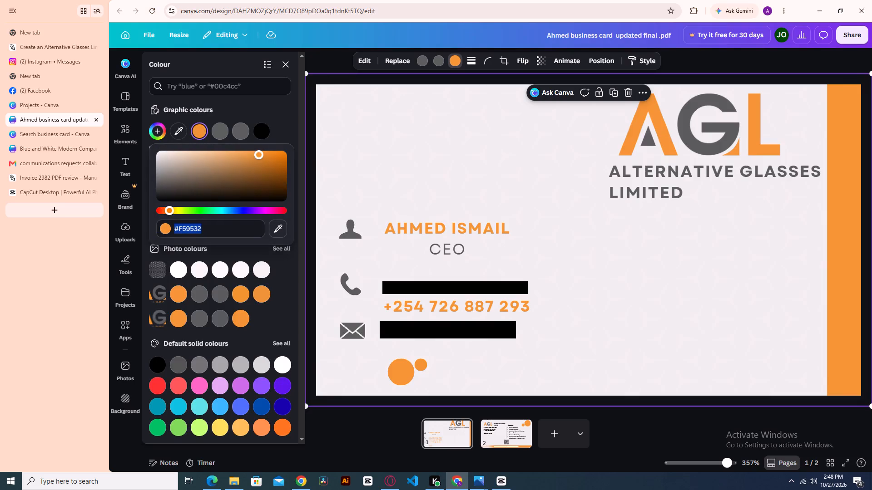
click(218, 225)
key(ctrl+a)
key(ctrl+c)
Set the background of the Blue and White Modern Company Business Card design to #F59532.
click(45, 147)
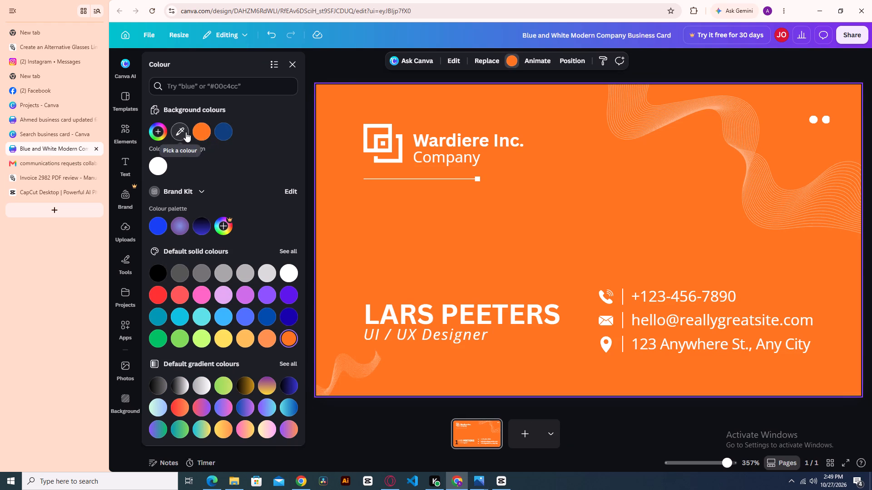
click(510, 54)
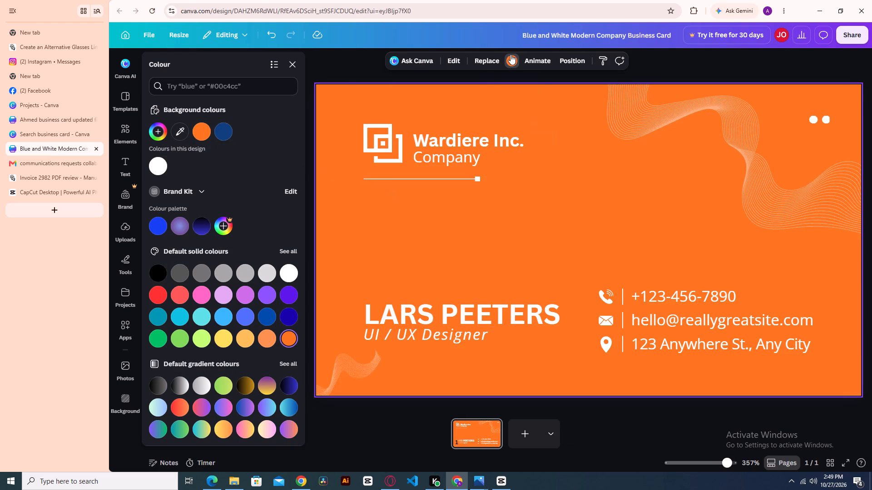
click(514, 63)
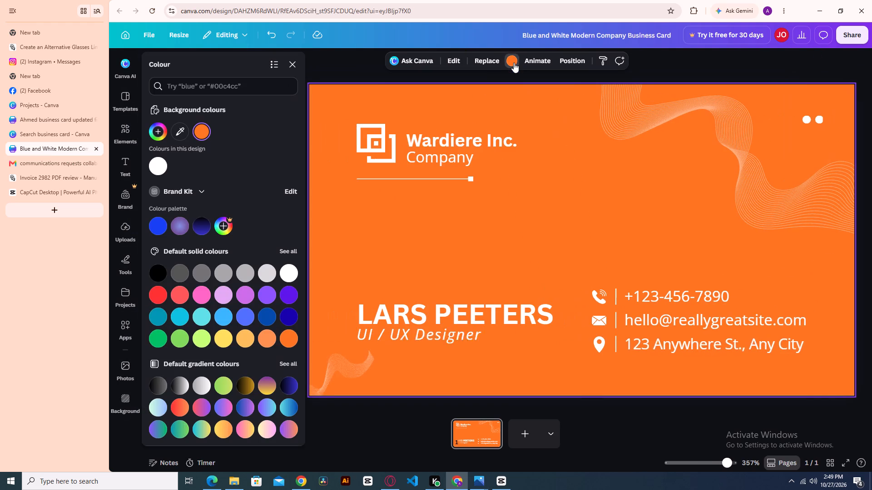
click(208, 88)
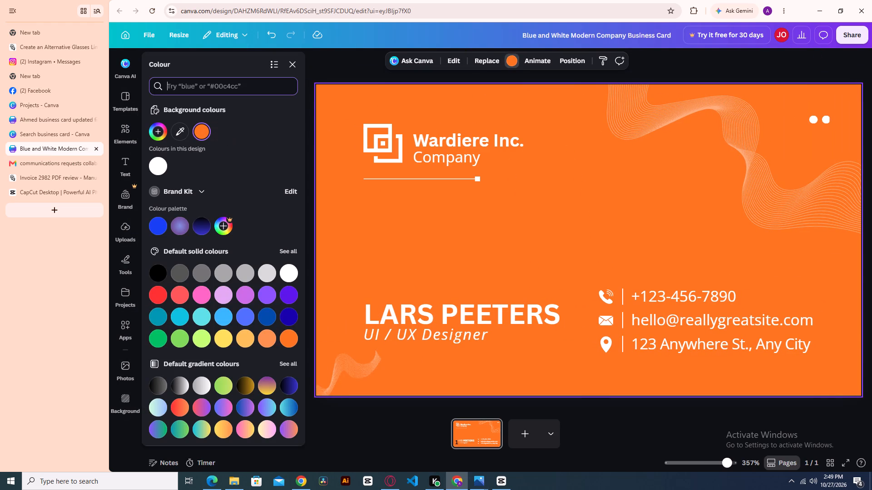
key(ctrl+v)
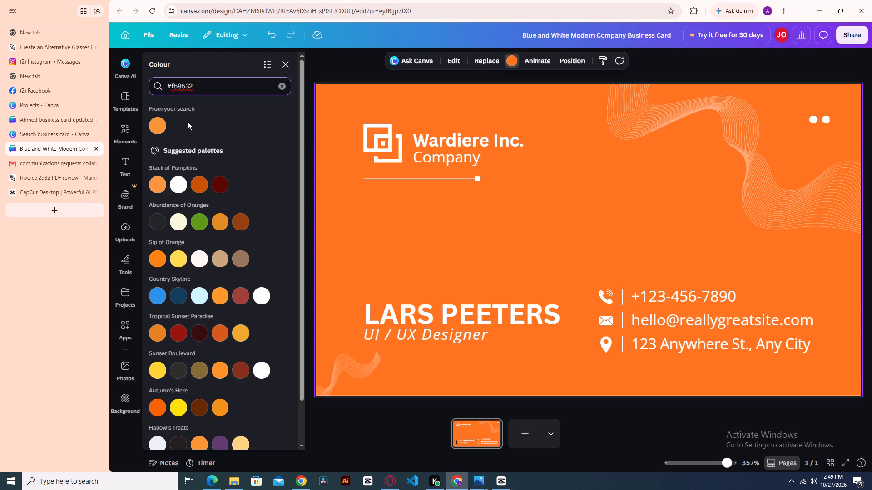
click(157, 123)
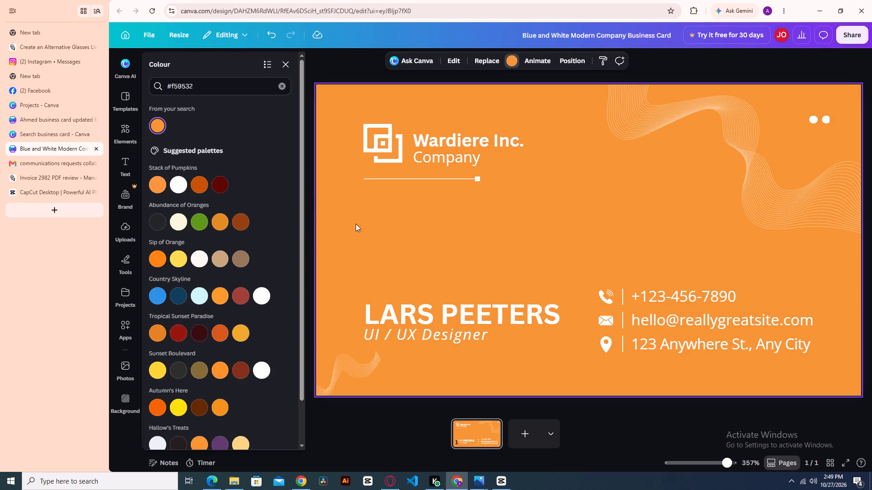
click(599, 217)
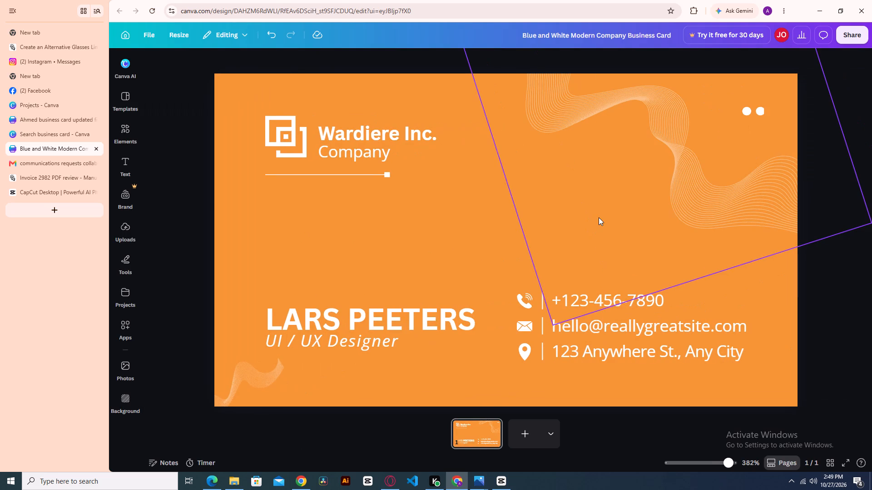
Add a second page to the orange business card design.
click(527, 434)
Copy the grey colour code #5B5E5D from the logo graphic in the Alternative Glasses Limited business card.
click(451, 430)
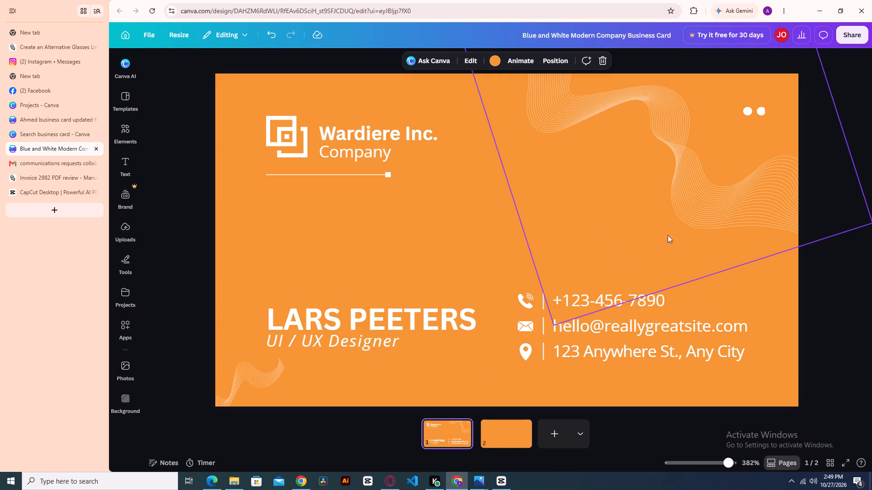
click(711, 188)
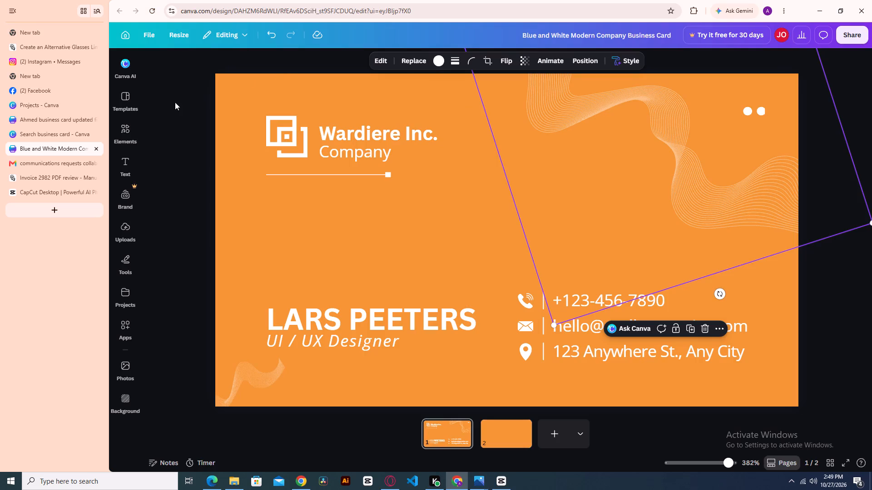
click(40, 124)
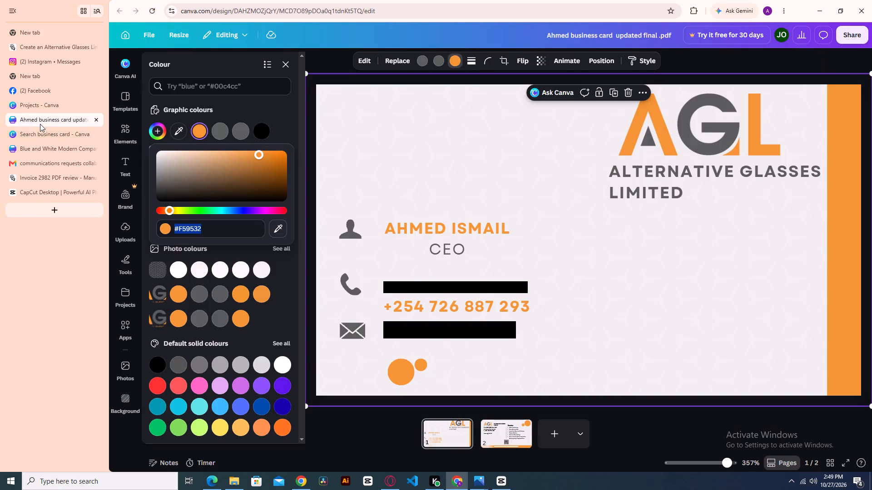
click(435, 60)
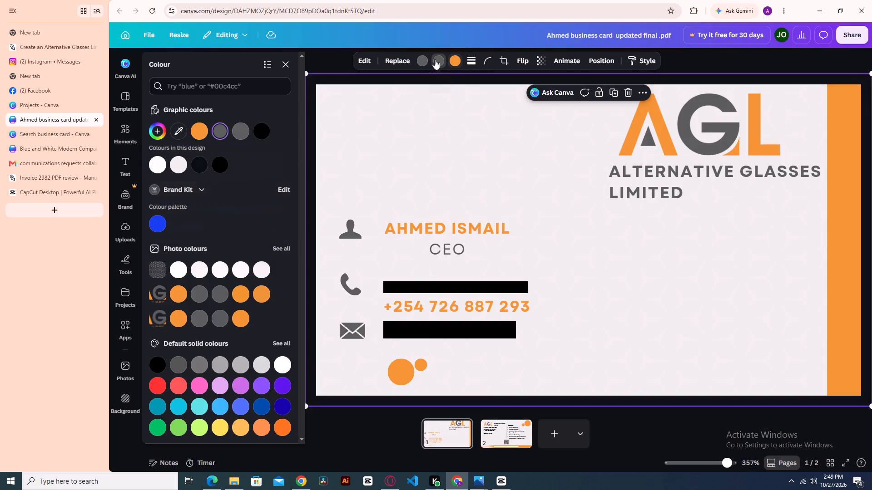
click(223, 130)
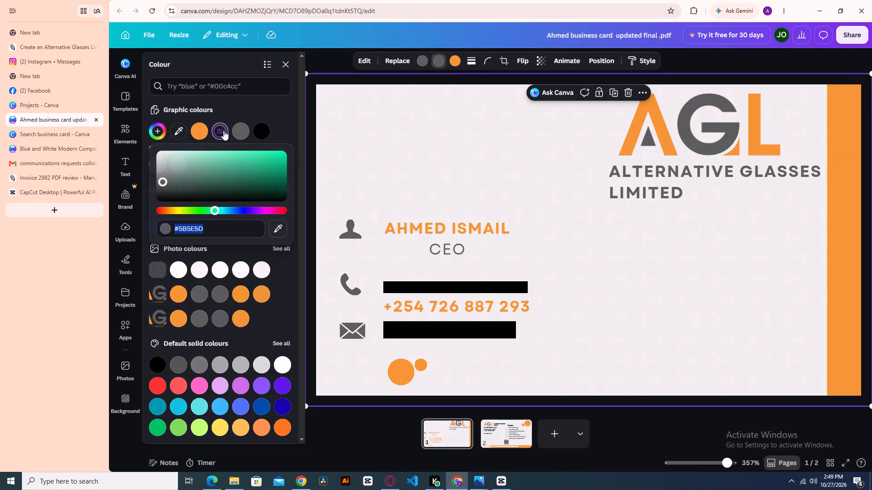
click(212, 229)
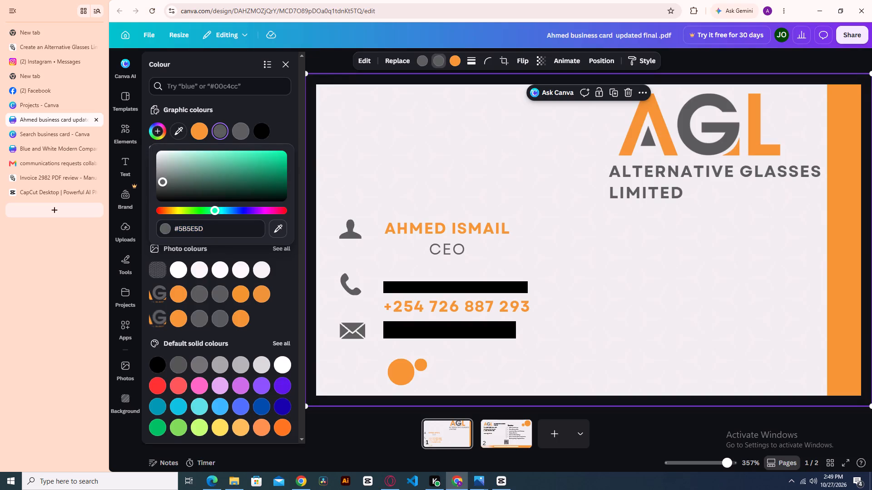
key(ctrl+a)
key(ctrl+c)
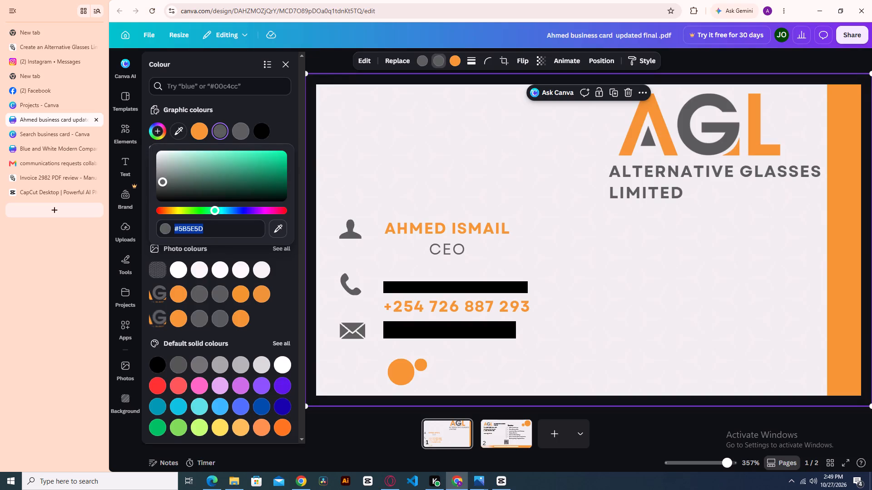
Recolour both wave-line graphics on page 1 of the orange business card to #5B5E5D.
click(44, 135)
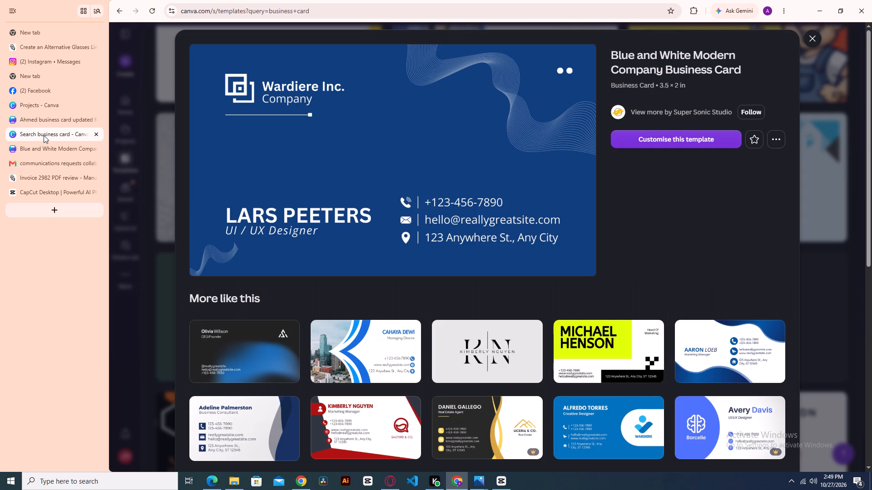
click(53, 151)
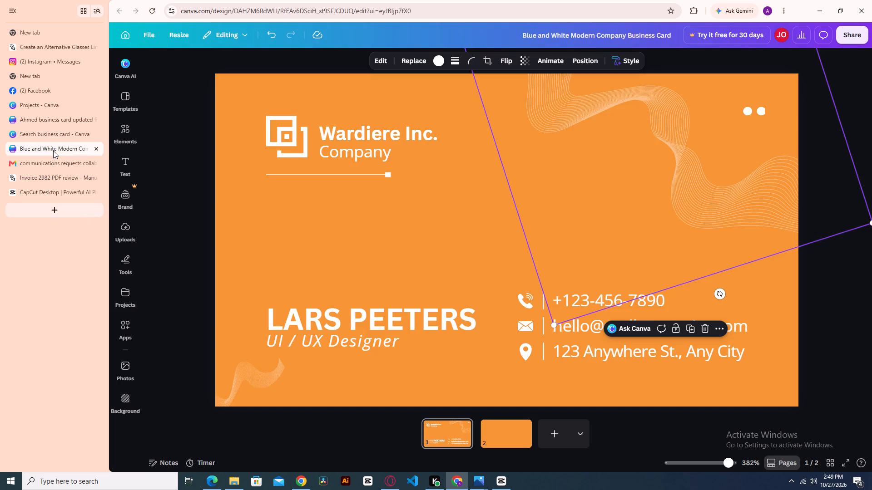
double_click(445, 58)
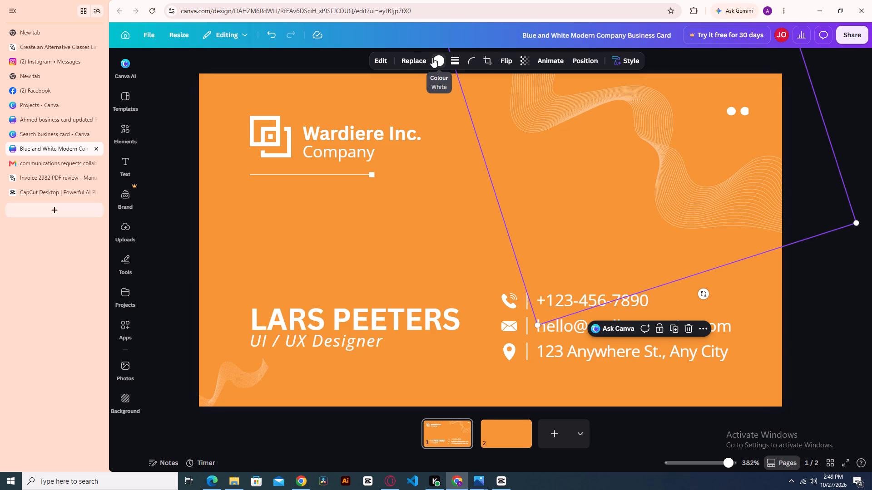
click(437, 61)
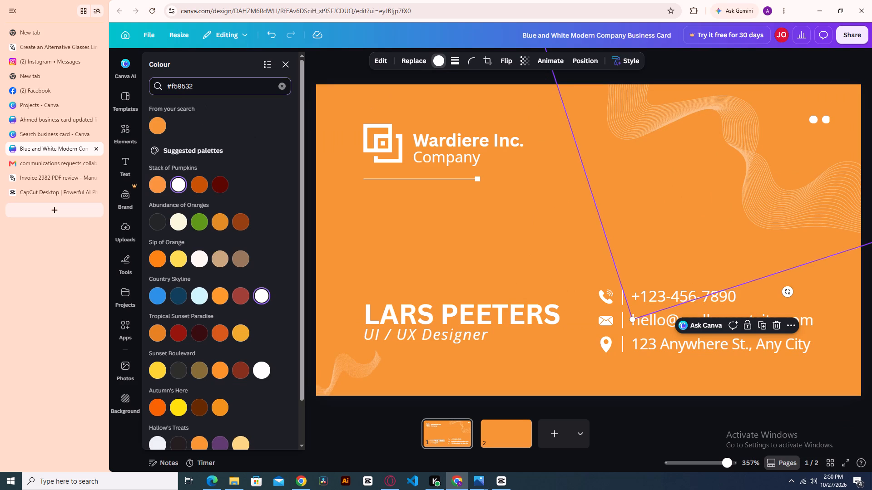
click(204, 88)
key(BackSpace)
key(BackSpace)
key(BackSpace)
key(BackSpace)
key(BackSpace)
key(BackSpace)
key(BackSpace)
key(BackSpace)
key(BackSpace)
key(BackSpace)
key(BackSpace)
key(BackSpace)
key(BackSpace)
key(BackSpace)
key(BackSpace)
key(BackSpace)
key(BackSpace)
key(BackSpace)
key(BackSpace)
key(BackSpace)
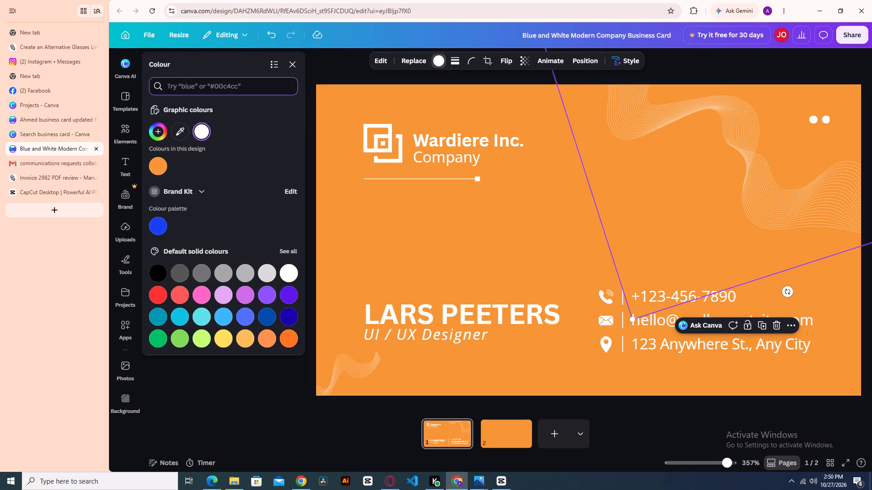
key(ctrl+v)
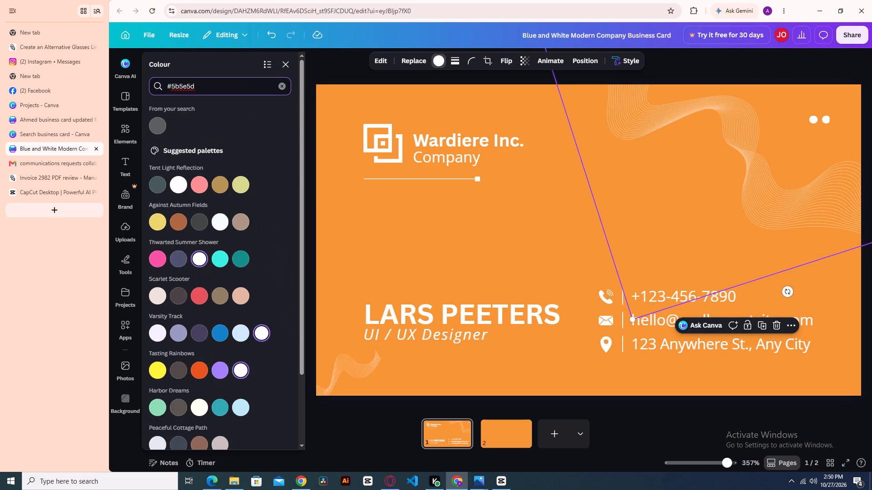
click(151, 125)
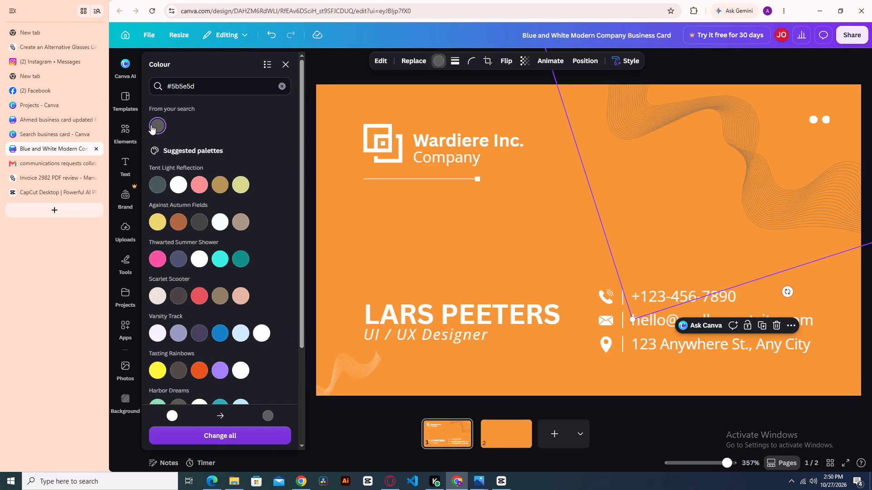
click(347, 361)
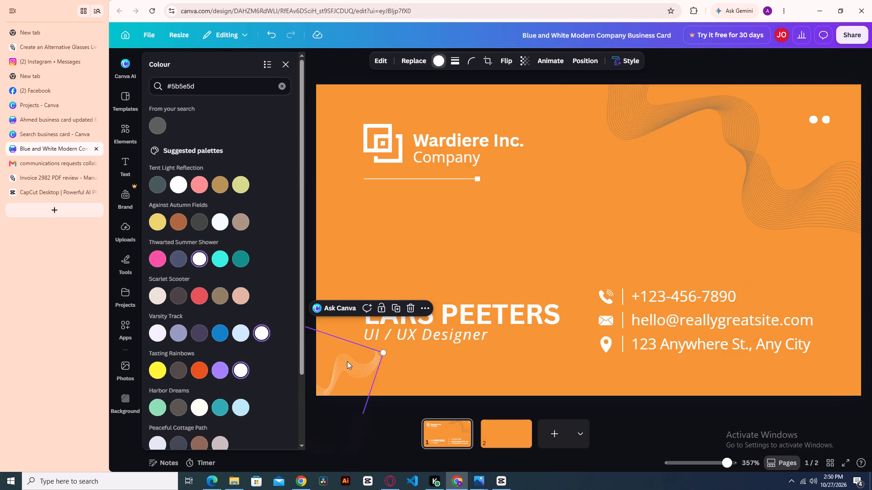
click(160, 120)
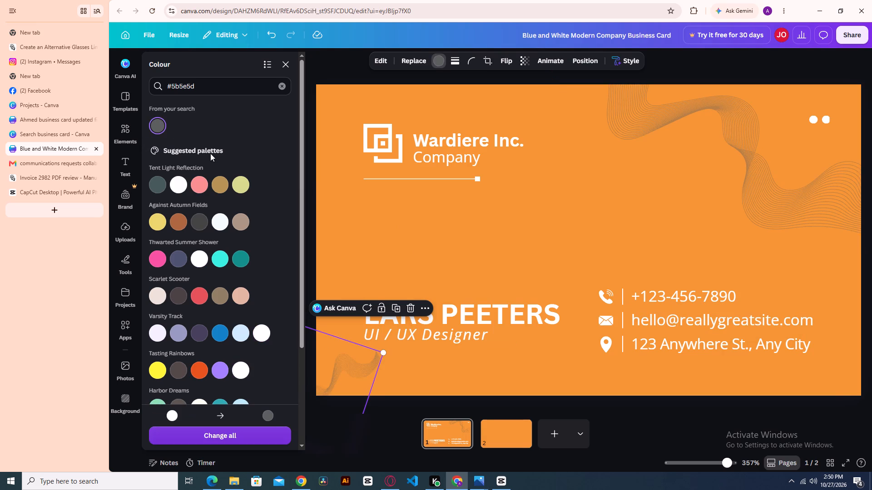
Enlarge the wave graphic in the card's lower-left corner to about 0.8 in wide and high.
drag(386, 352, 391, 351)
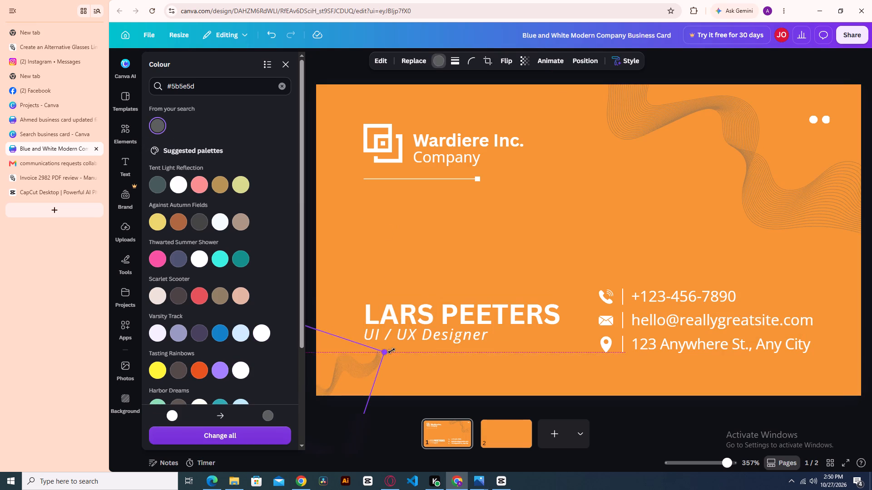
drag(391, 351, 418, 358)
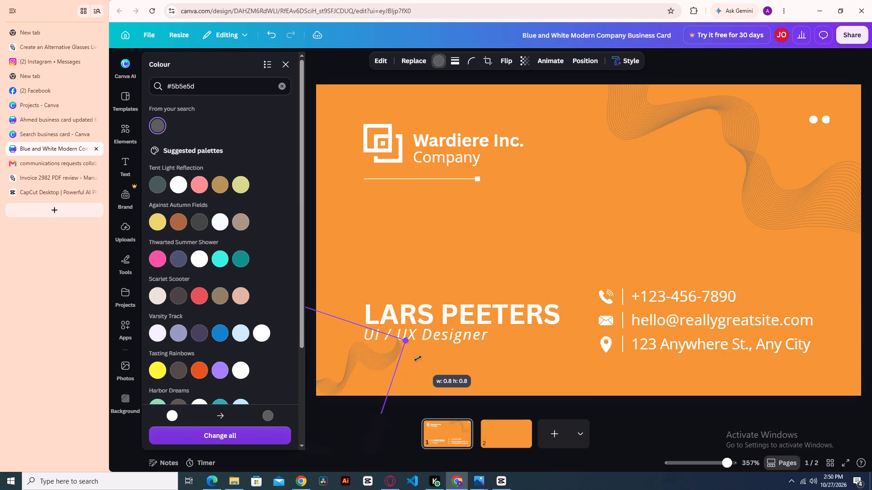
drag(418, 358, 415, 359)
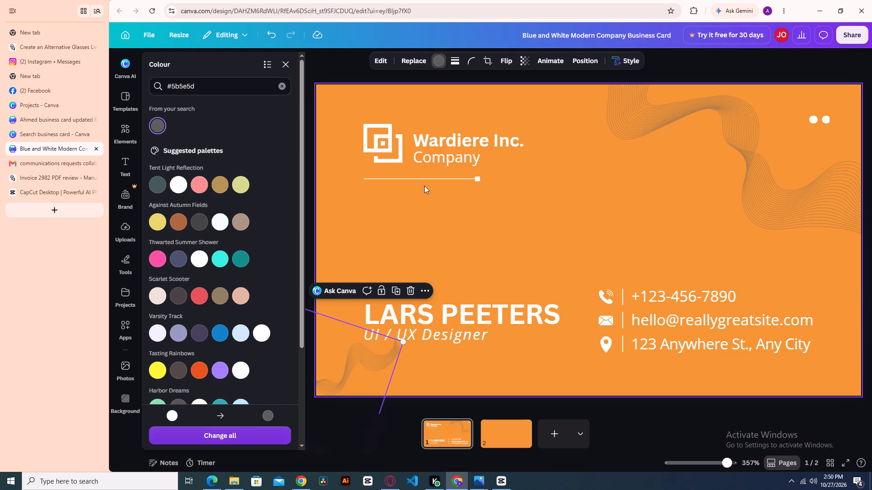
Delete the placeholder square logo and the "Wardiere Inc." and "Company" texts from page 1.
click(414, 153)
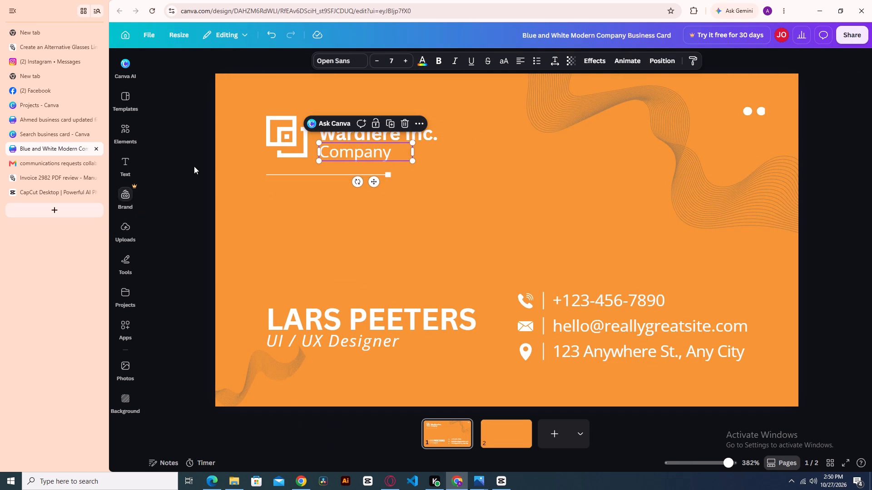
click(299, 143)
key(BackSpace)
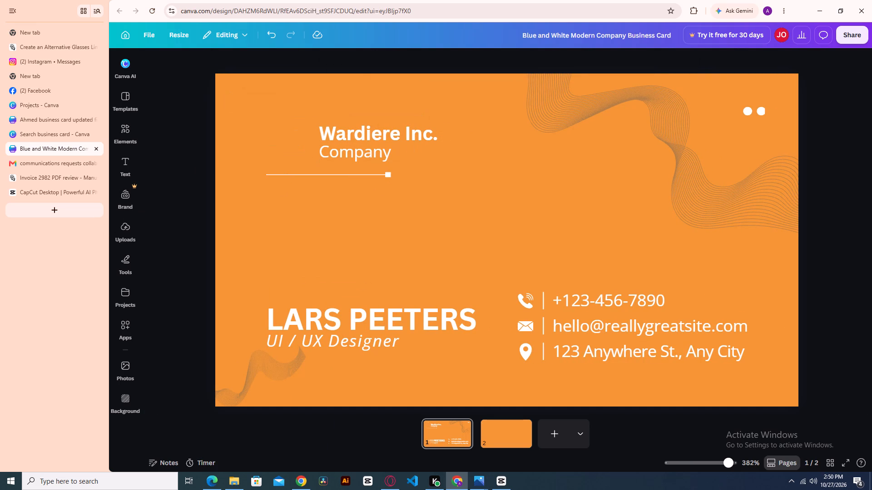
click(393, 128)
key(BackSpace)
click(376, 146)
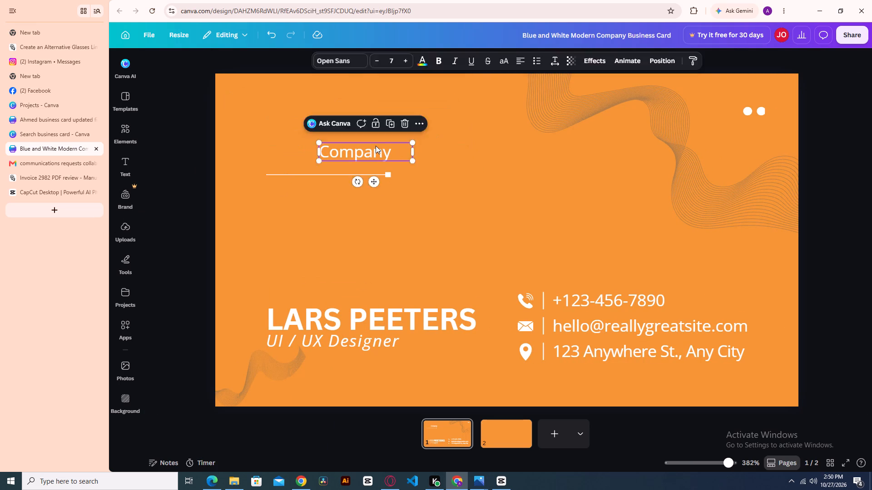
key(BackSpace)
Insert the AGL Alternative Glasses Limited logo with transparent background from the uploaded images onto page 1.
click(127, 235)
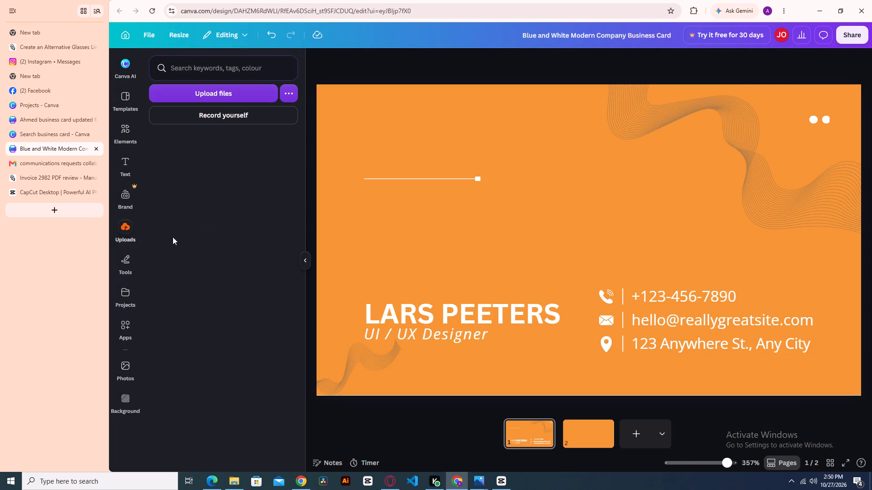
scroll(202, 252, down, 5)
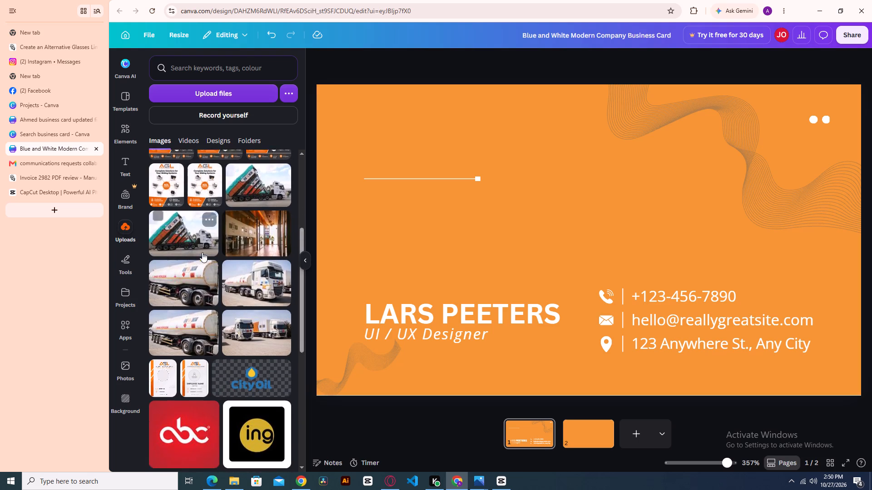
scroll(202, 252, down, 7)
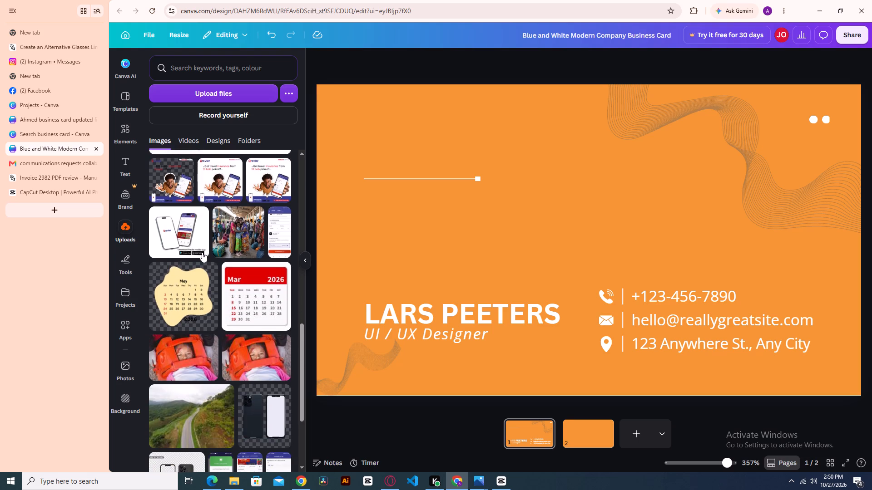
scroll(202, 252, down, 10)
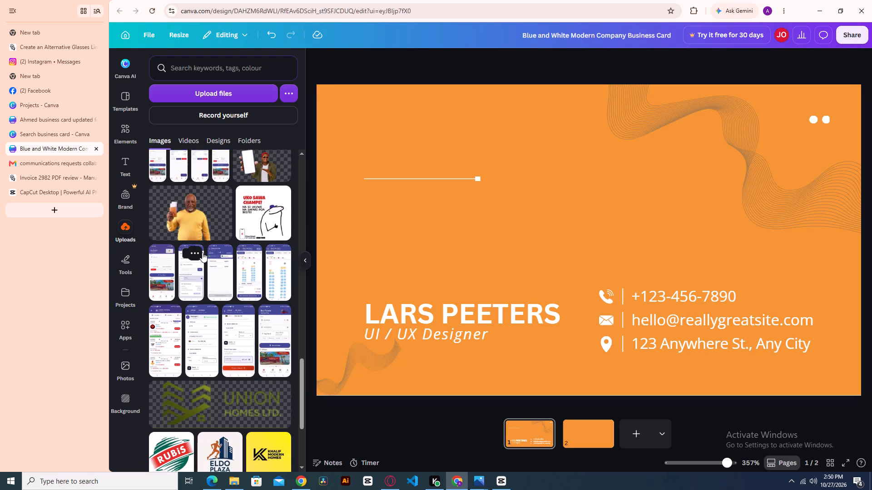
scroll(202, 252, down, 7)
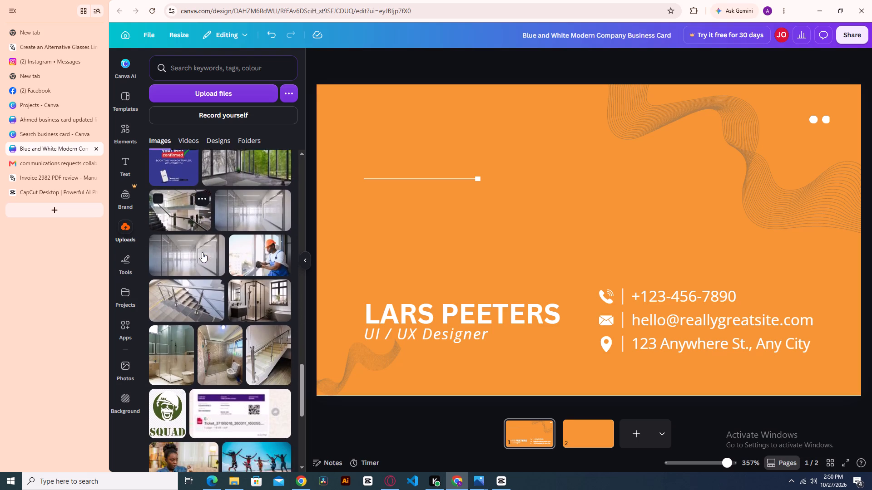
scroll(202, 252, down, 10)
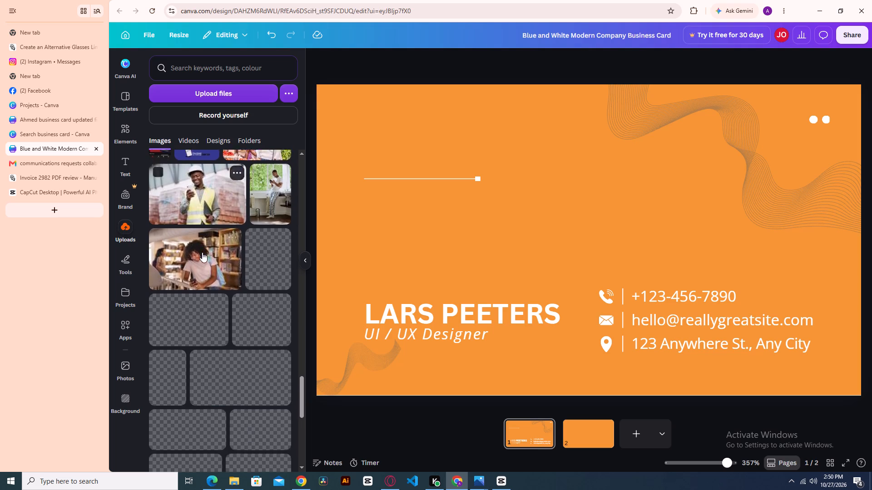
scroll(202, 252, down, 15)
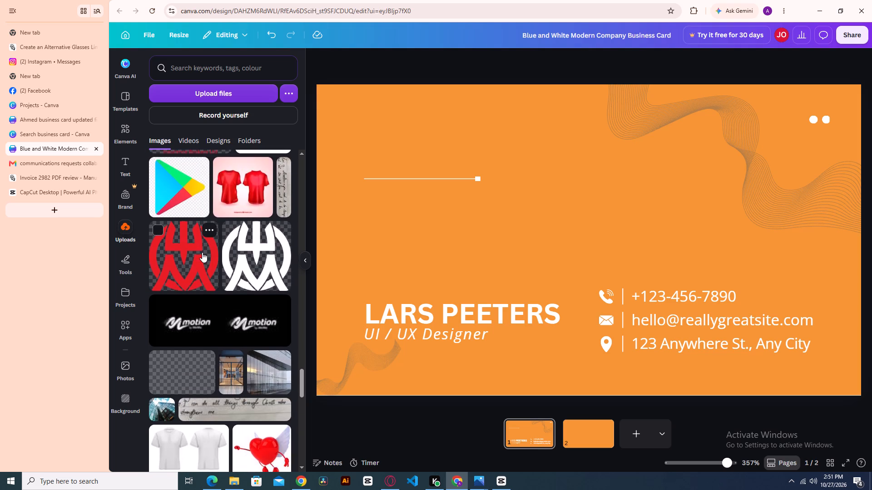
scroll(202, 252, down, 12)
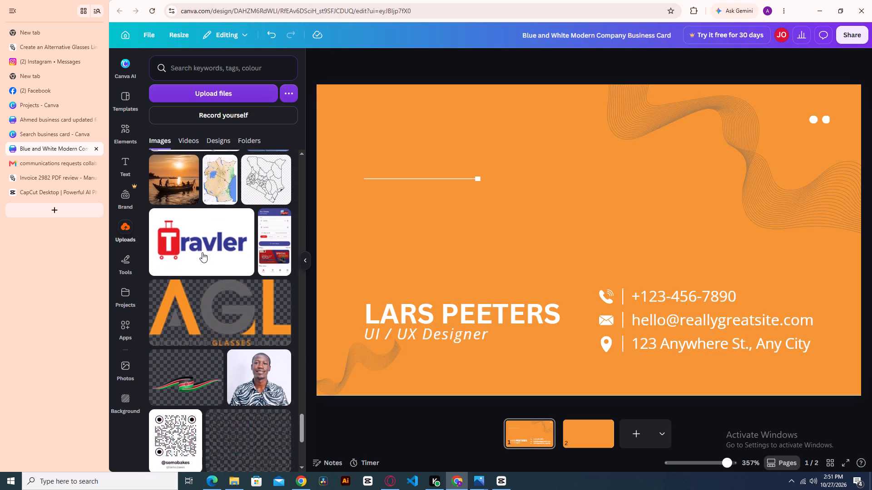
click(201, 261)
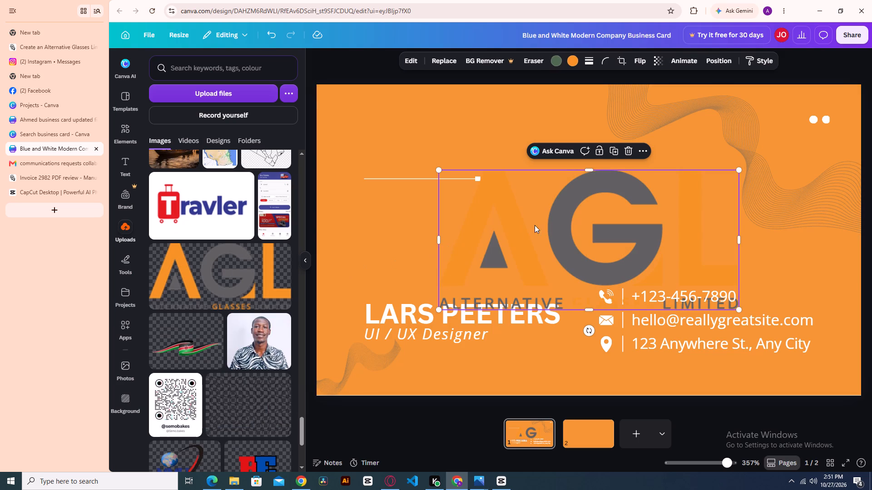
Shrink the AGL logo and place it in the card's upper-left corner, just above the white divider line.
drag(564, 225, 459, 131)
drag(633, 216, 553, 178)
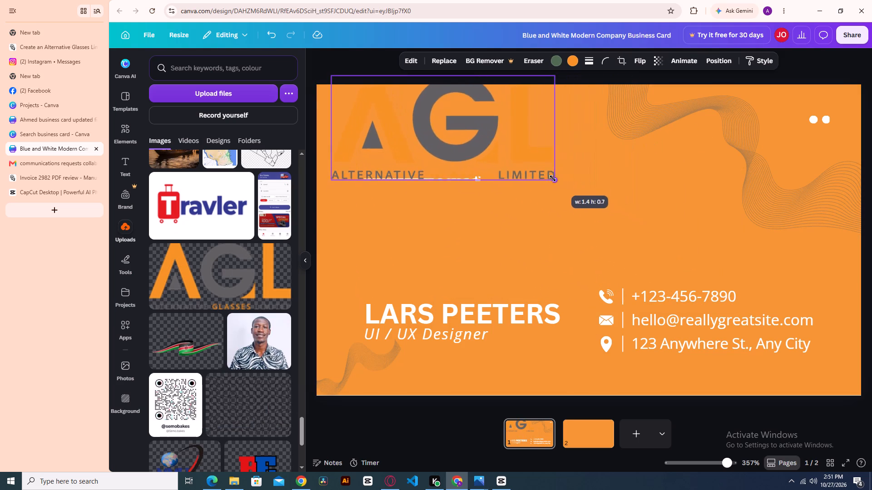
drag(553, 178, 517, 168)
drag(437, 142, 441, 146)
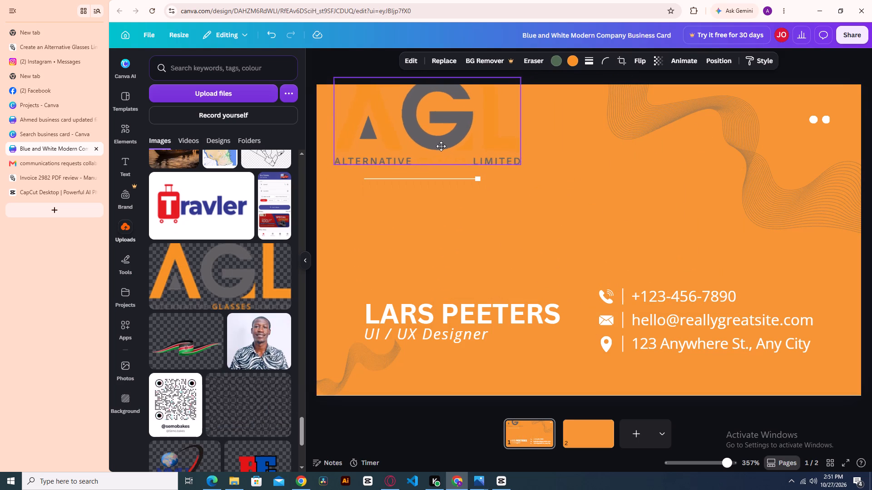
drag(441, 146, 441, 154)
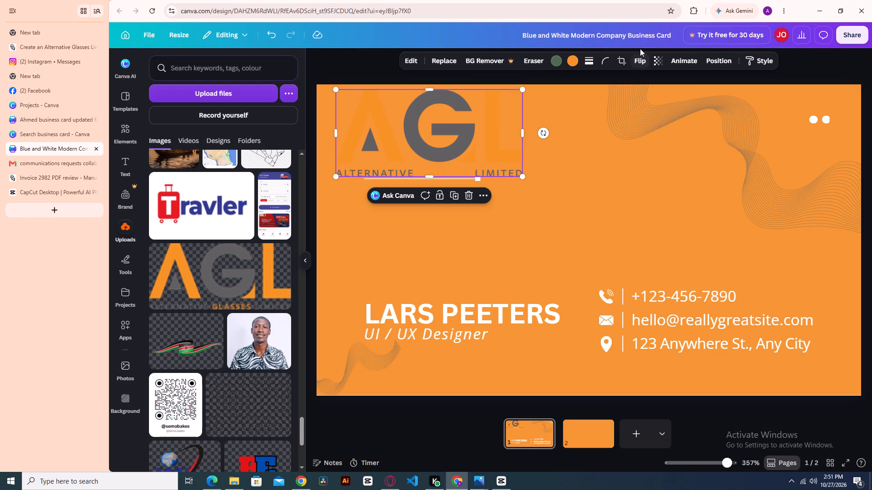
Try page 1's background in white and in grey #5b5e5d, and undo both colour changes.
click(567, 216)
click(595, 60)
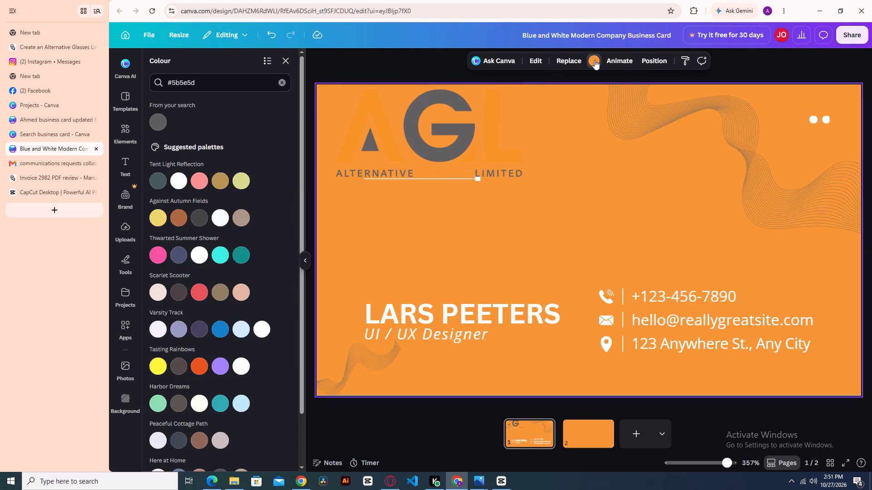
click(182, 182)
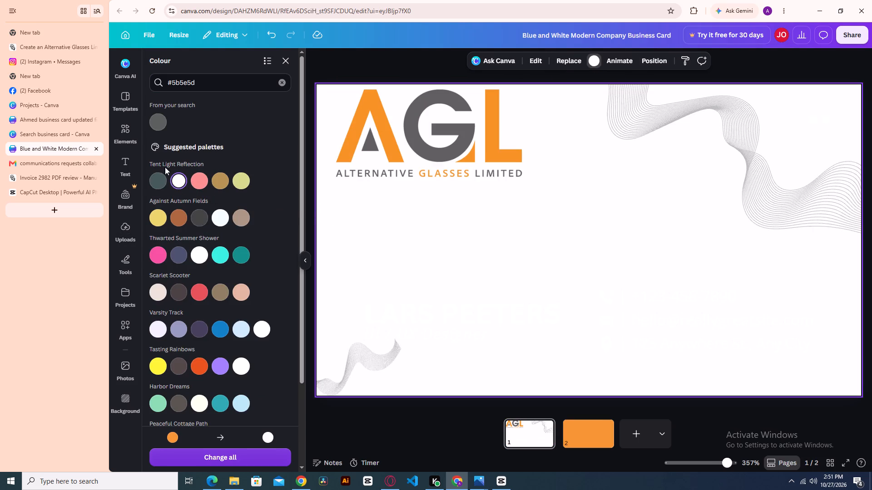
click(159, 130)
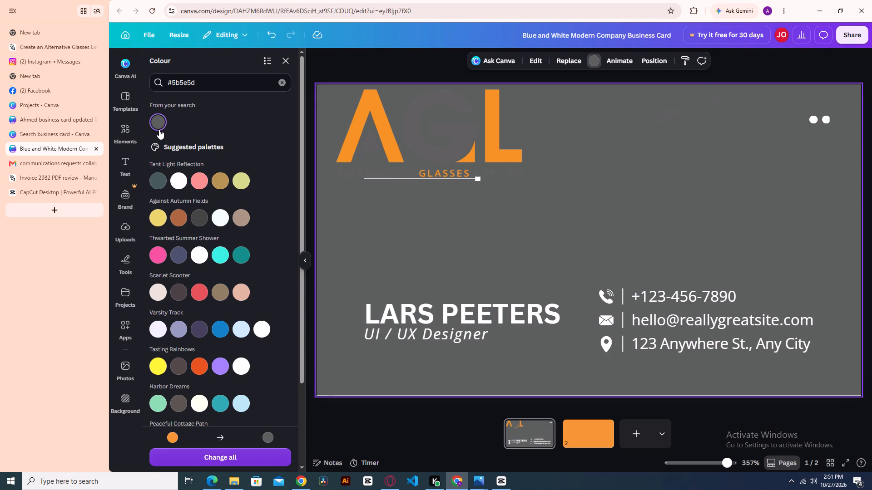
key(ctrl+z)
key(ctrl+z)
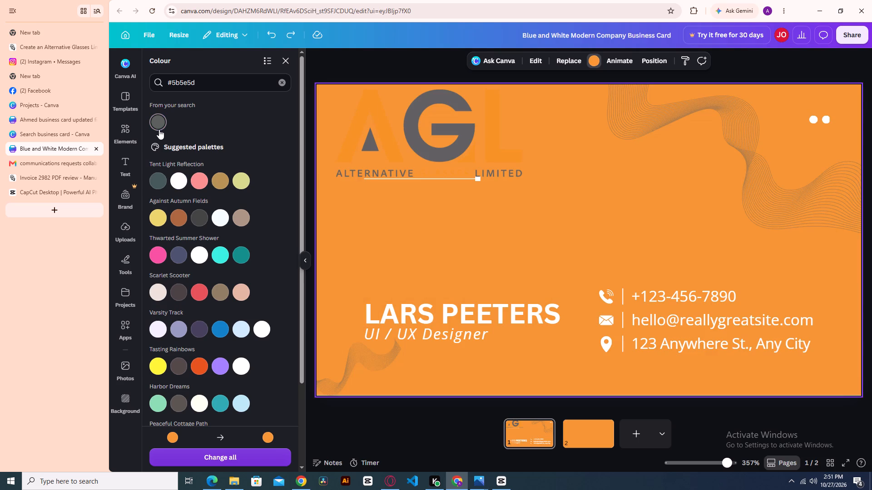
Shrink the AGL logo to about the divider line's width and place it directly above that line.
drag(451, 153, 446, 147)
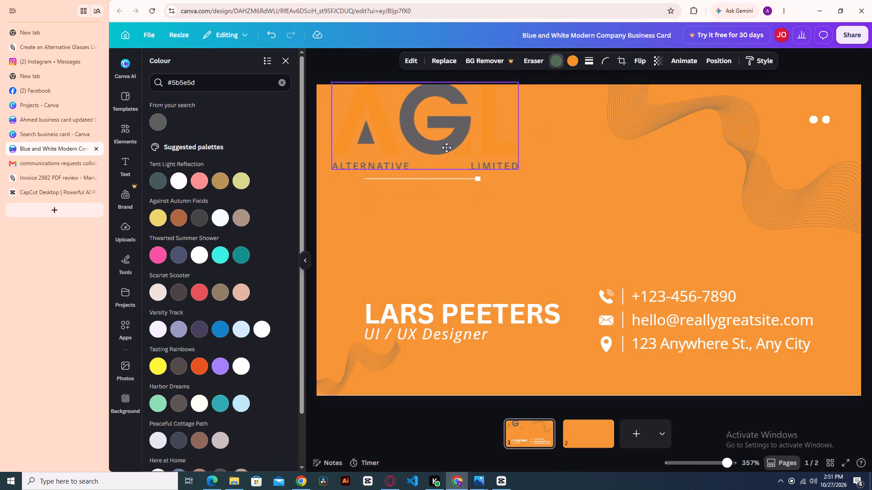
drag(446, 147, 446, 148)
drag(515, 173, 435, 148)
drag(382, 115, 405, 142)
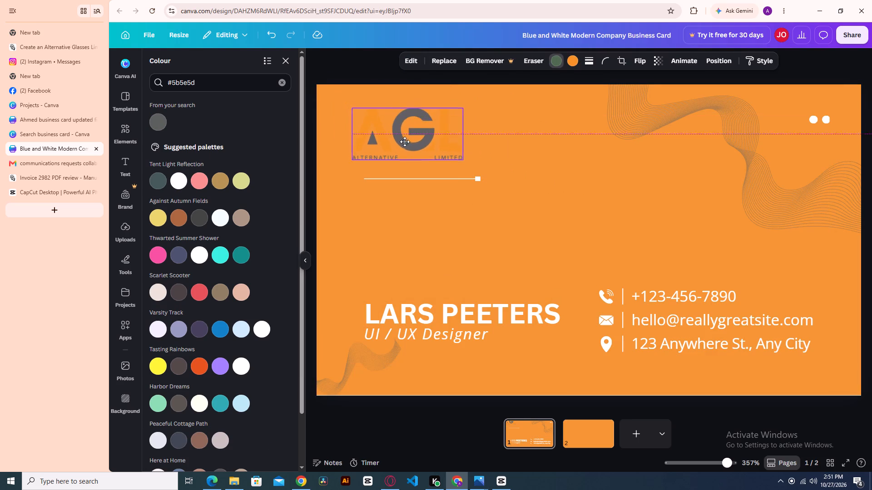
drag(405, 142, 420, 153)
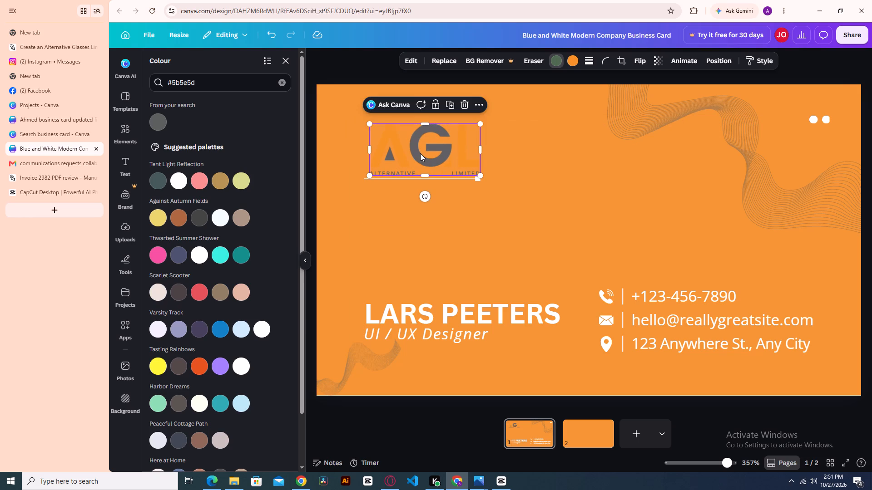
Add a square shape from the recently used elements to page 1.
click(118, 133)
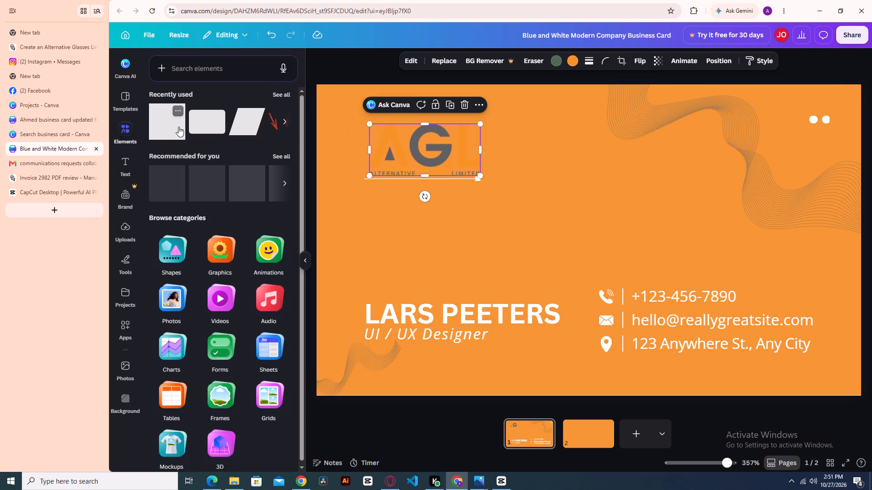
click(178, 127)
click(585, 245)
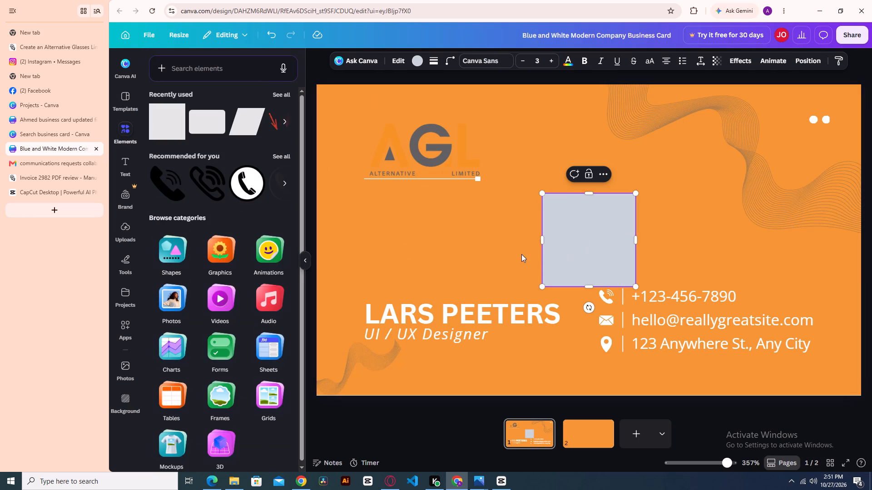
click(509, 254)
Set the square's fill colour to white, ffffff.
click(558, 244)
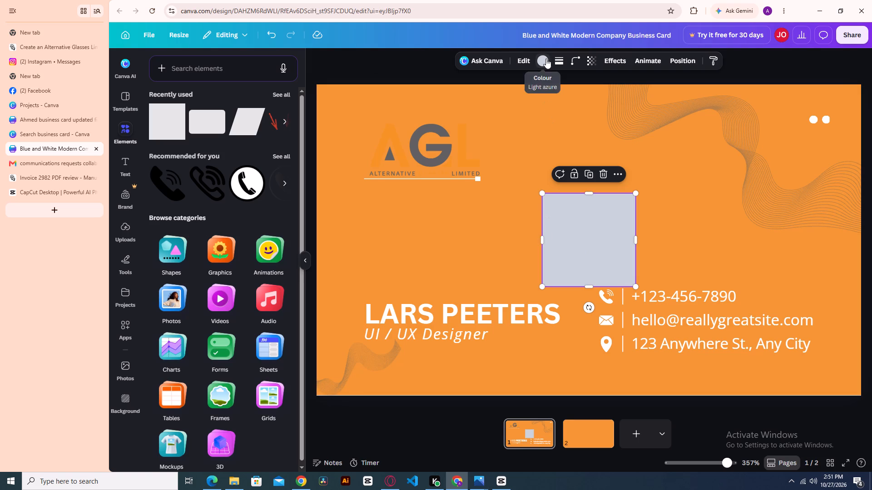
click(543, 59)
click(181, 181)
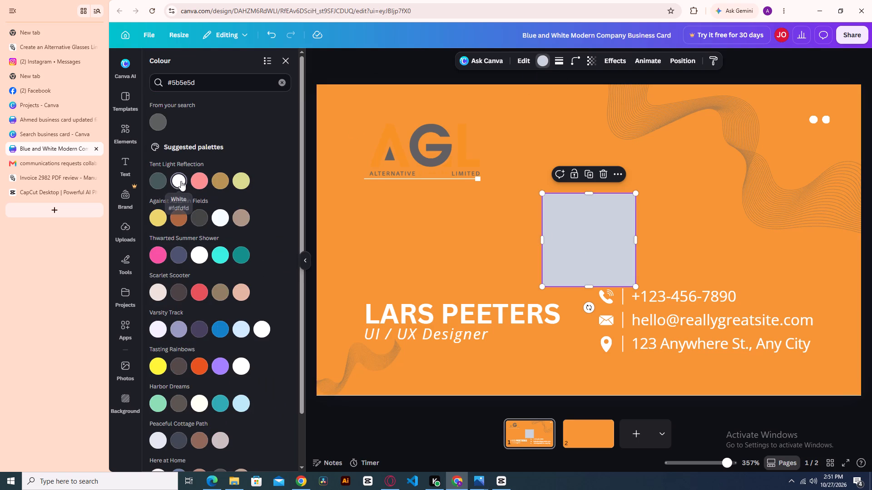
click(597, 237)
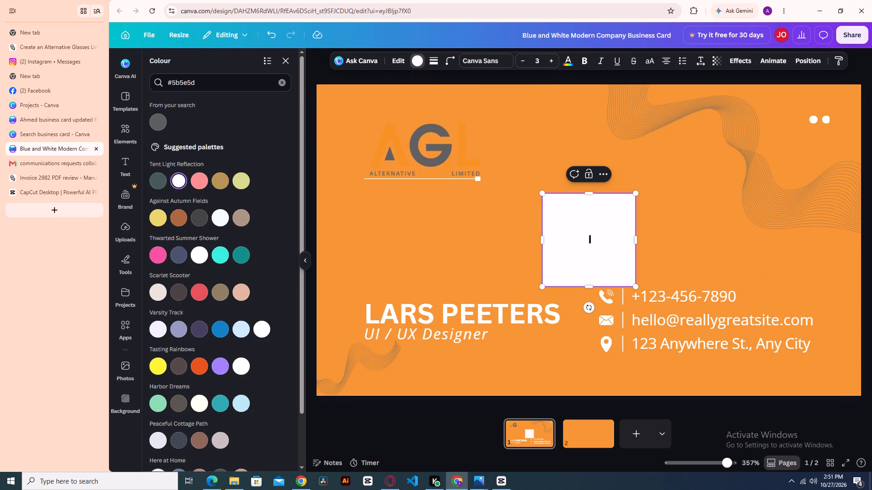
click(206, 82)
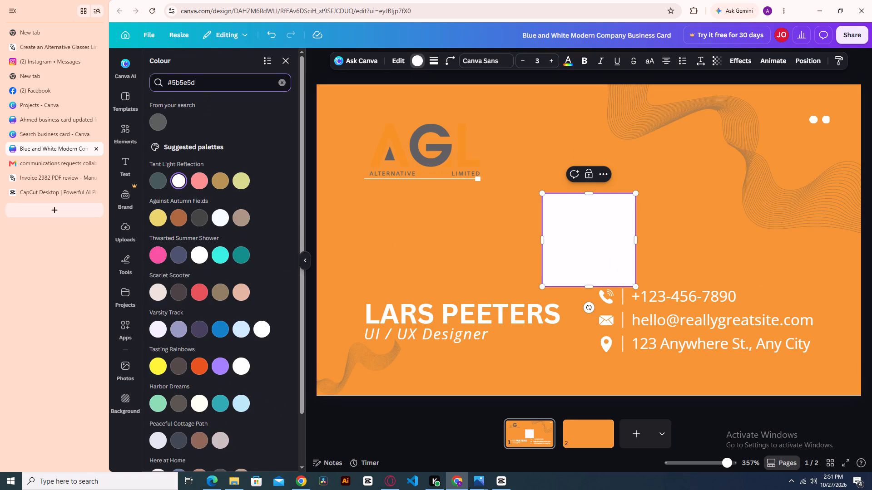
key(BackSpace)
key(BackSpace)
key(BackSpace)
key(BackSpace)
key(BackSpace)
key(BackSpace)
key(BackSpace)
key(BackSpace)
key(BackSpace)
key(BackSpace)
key(BackSpace)
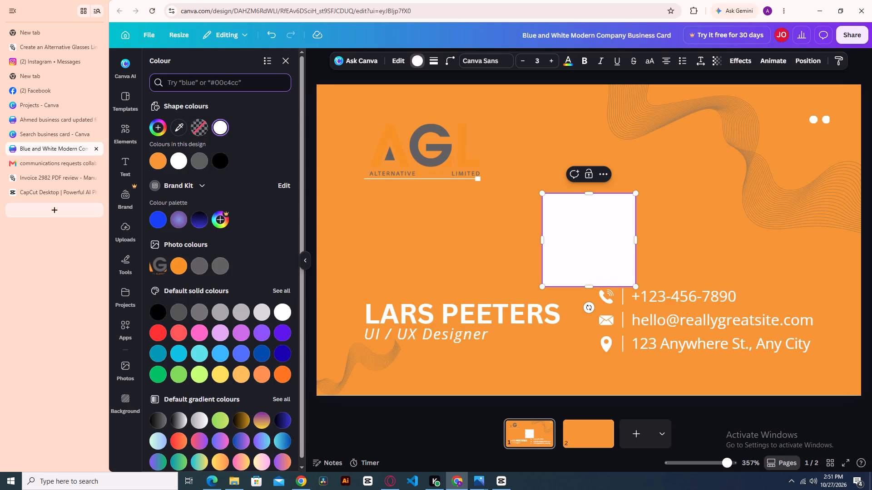
text(ffff)
key(f)
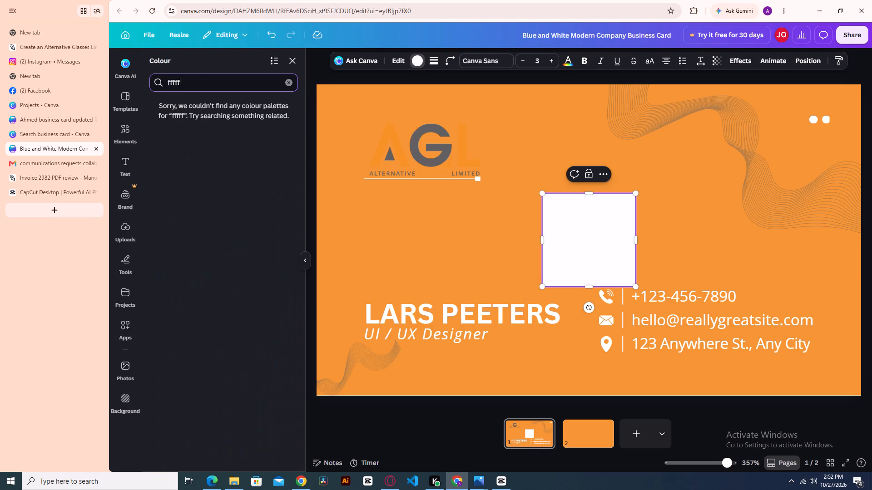
key(f)
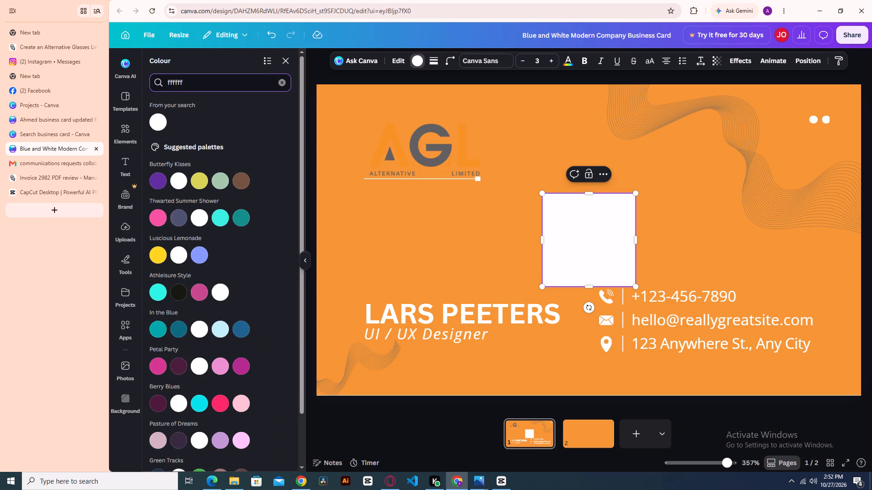
click(159, 123)
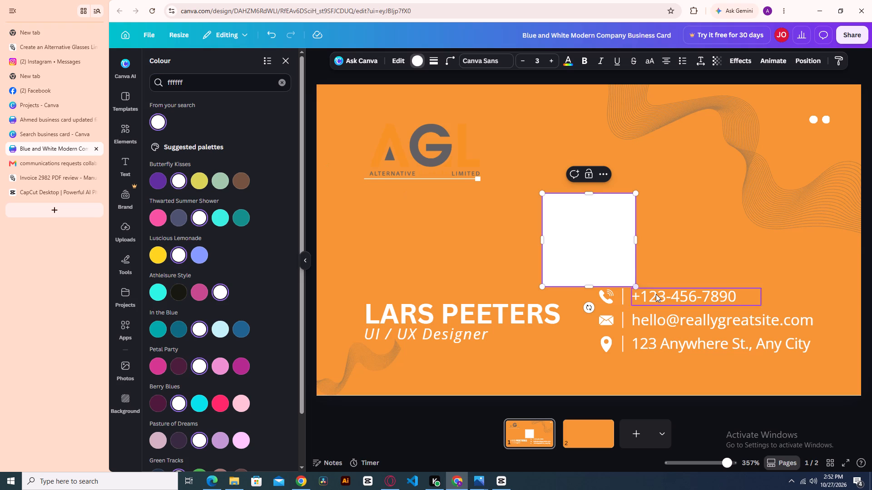
Move the white square to the card's top edge, over the left part of the AGL logo.
click(525, 250)
click(558, 239)
drag(558, 239, 519, 213)
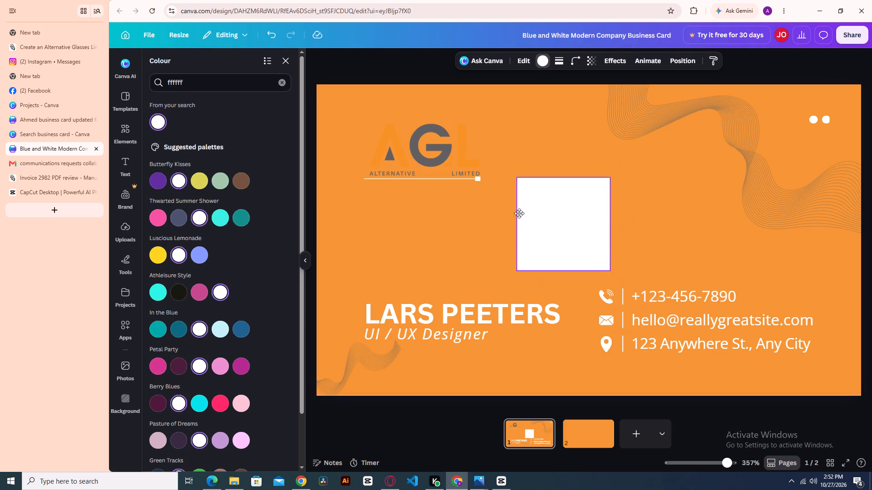
drag(519, 213, 360, 128)
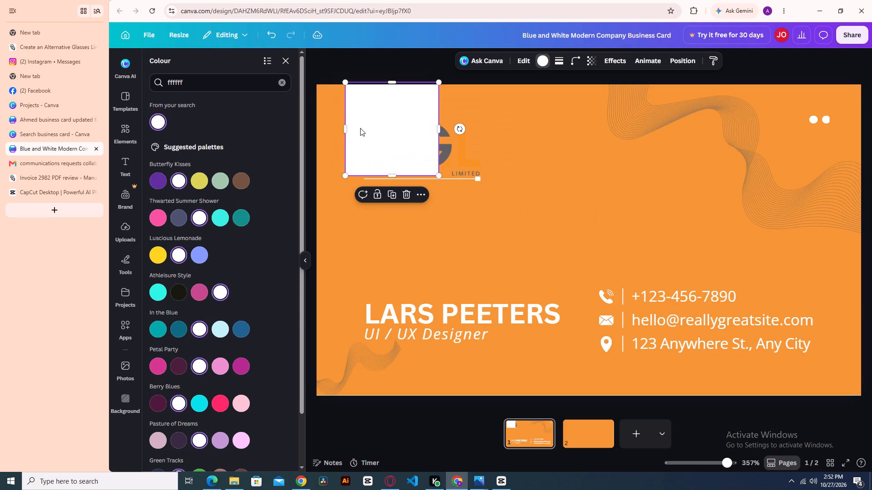
Reorder the white square in the layer stack to sit directly above the orange background, behind the AGL logo.
click(682, 56)
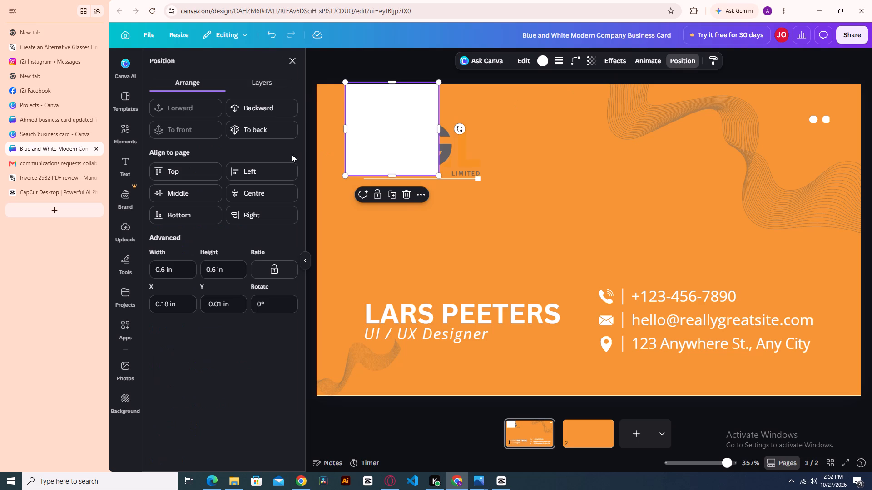
click(269, 83)
drag(243, 228, 226, 351)
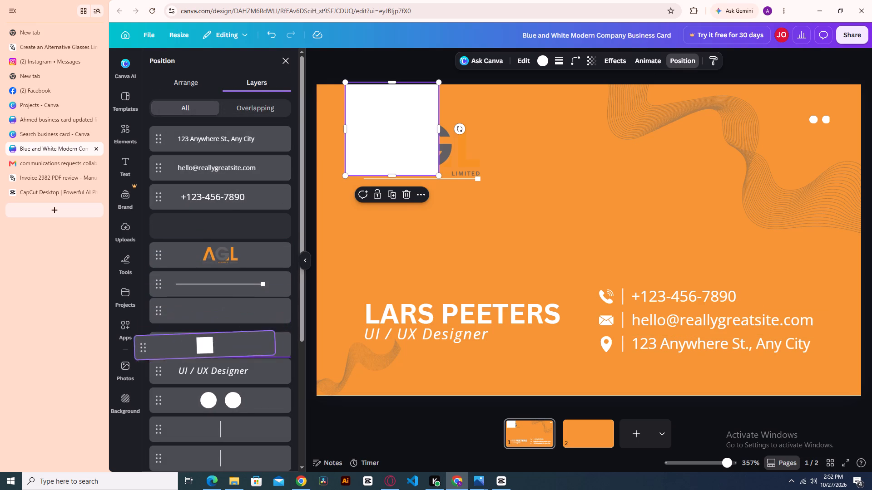
drag(226, 351, 235, 429)
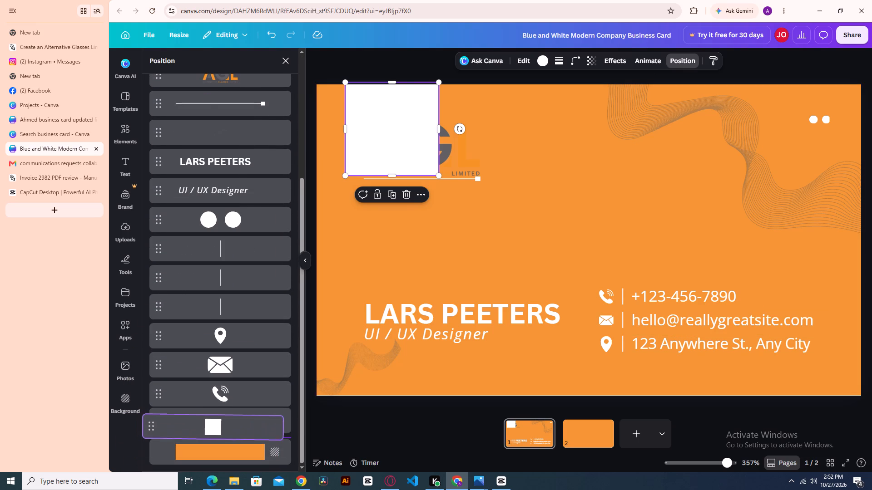
drag(235, 429, 238, 432)
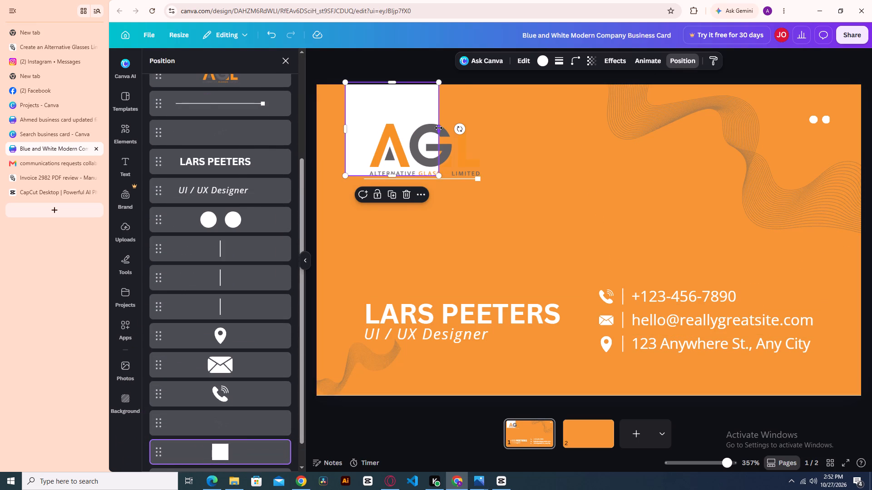
Widen the white square into a rectangle reaching the upper-right wave graphic, and align it with the card's top edge.
drag(439, 128, 629, 157)
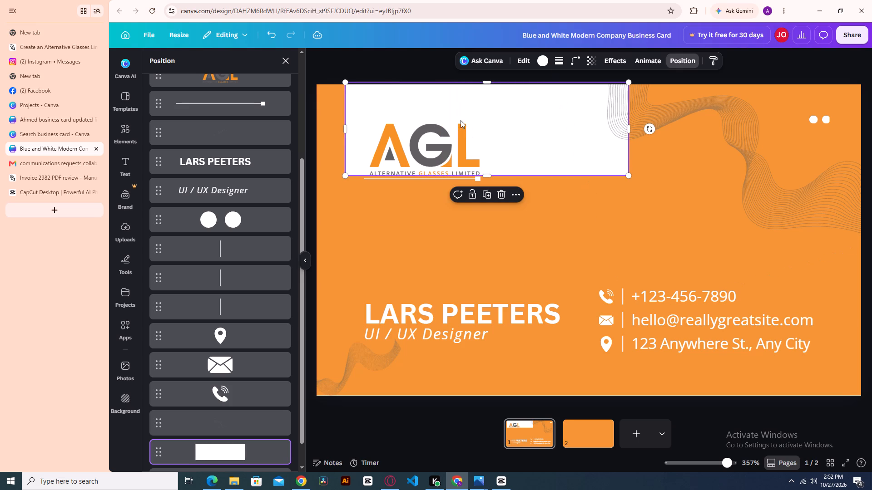
drag(452, 106, 447, 98)
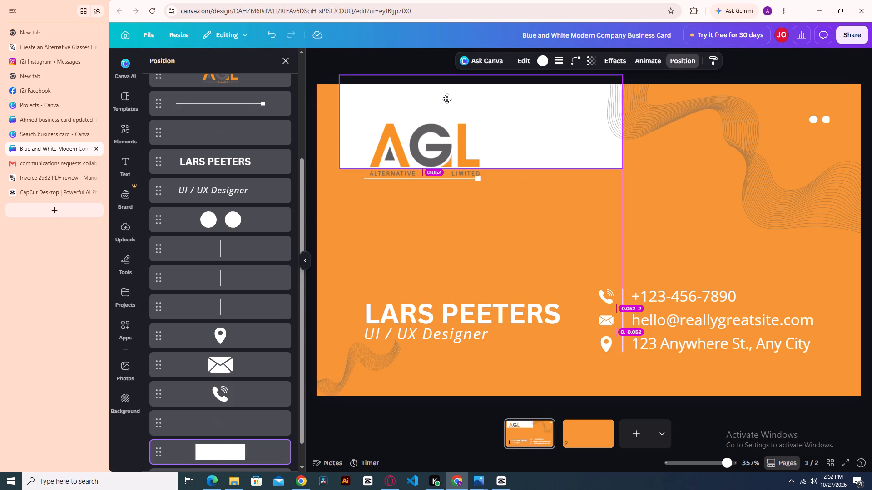
drag(447, 98, 447, 108)
Move the white divider line slightly down, just below the white rectangle and the AGL logo.
click(403, 218)
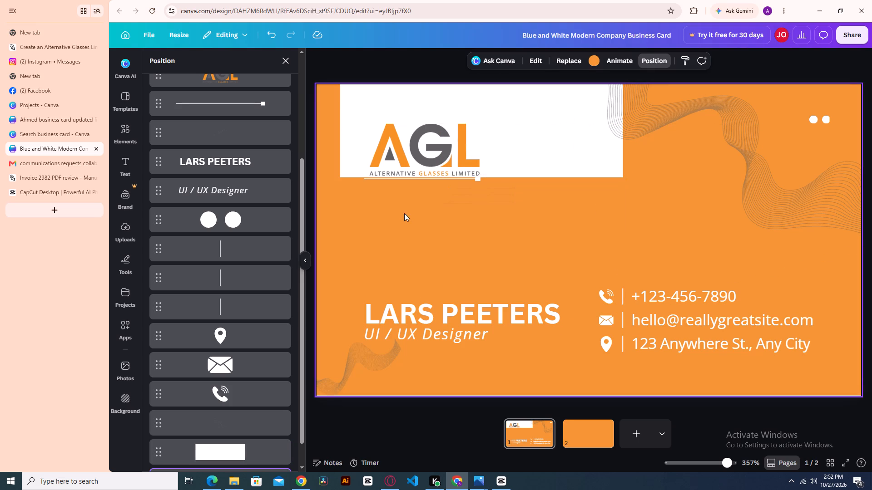
drag(474, 177, 471, 180)
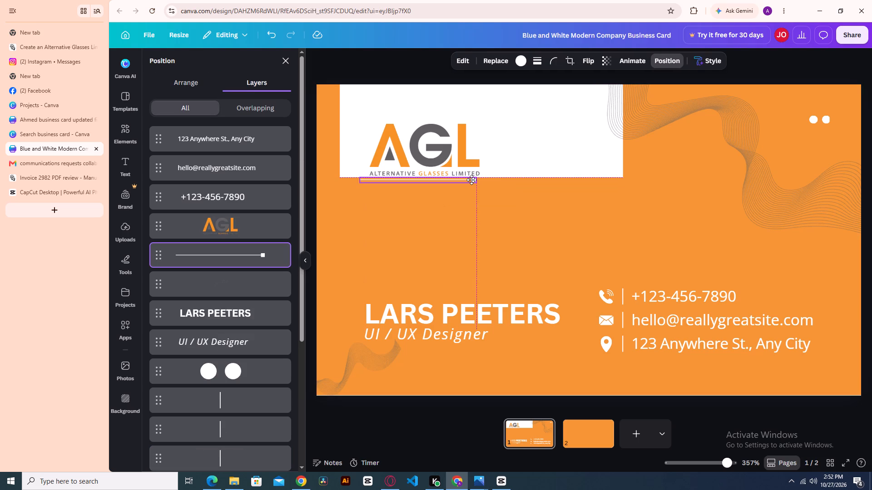
drag(471, 180, 472, 182)
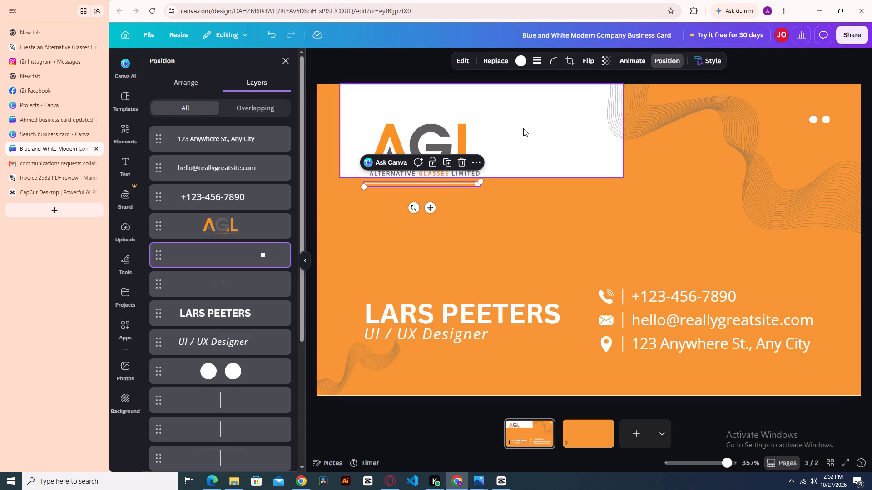
Move the white rectangle flush into the card's upper-left corner.
drag(523, 128, 502, 128)
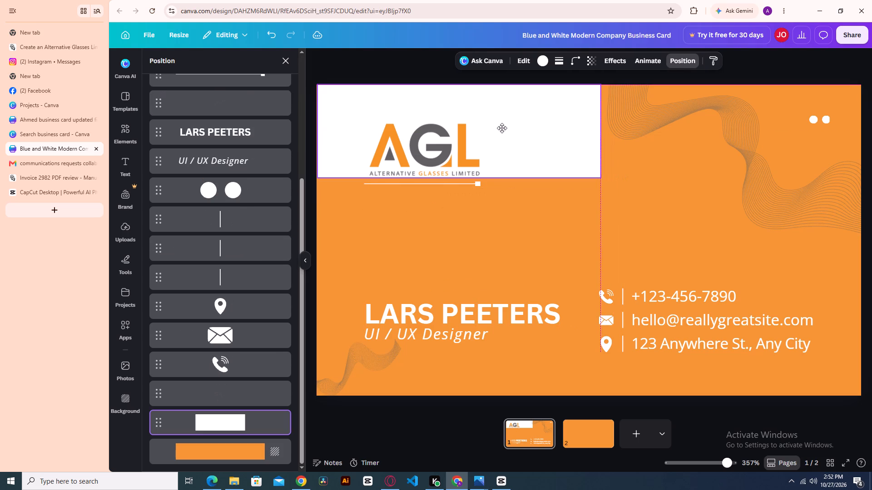
drag(502, 128, 500, 128)
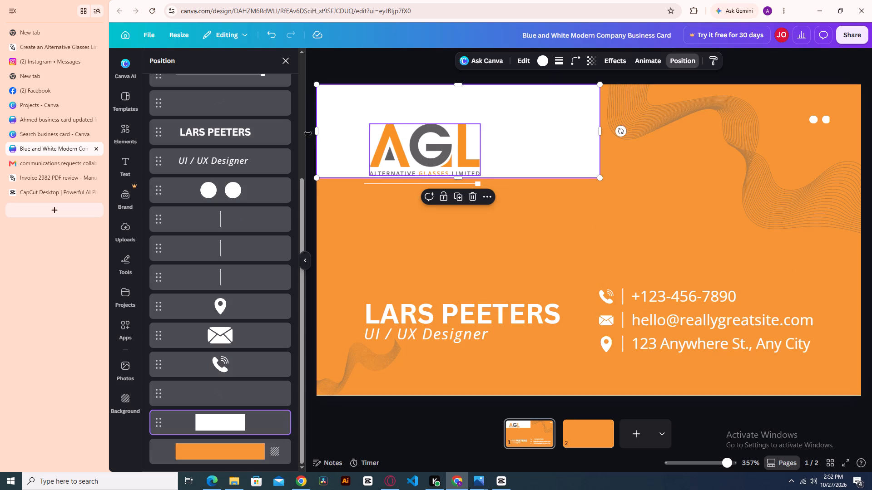
Search the elements library for "irregular shape" and add the rounded four-lobed shape to the card.
click(121, 100)
click(126, 131)
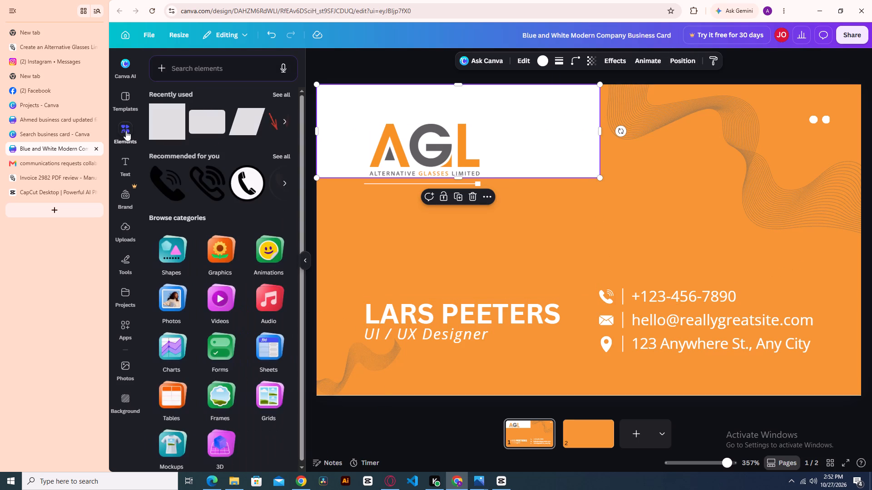
click(204, 68)
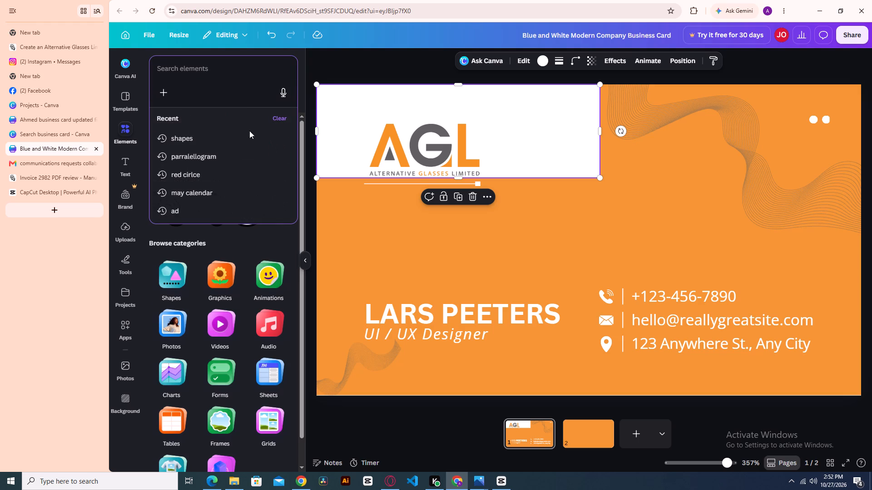
click(343, 212)
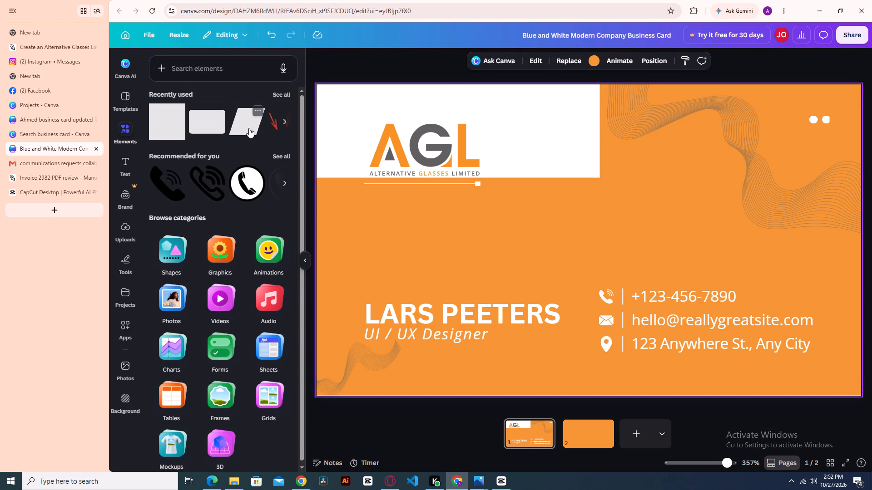
click(196, 69)
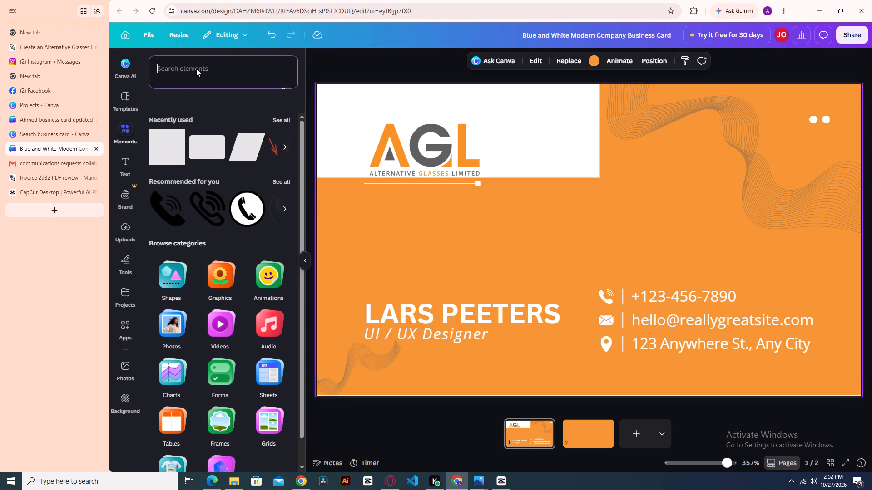
text(irre)
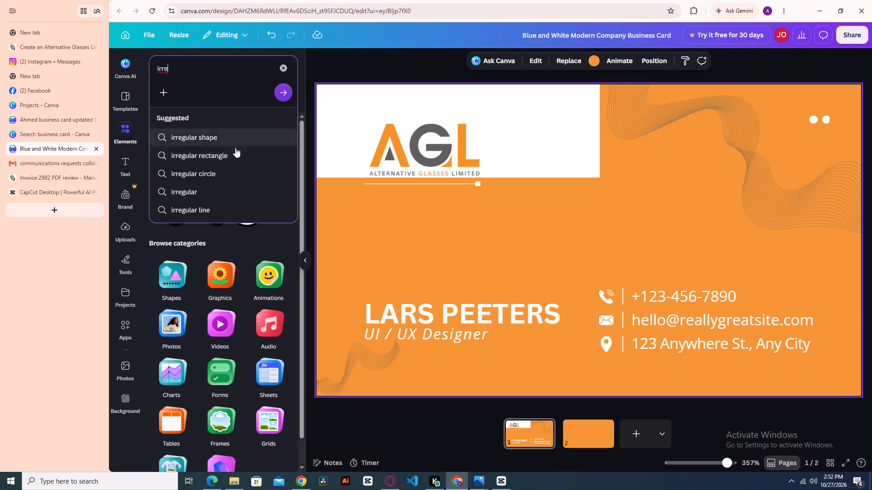
click(230, 137)
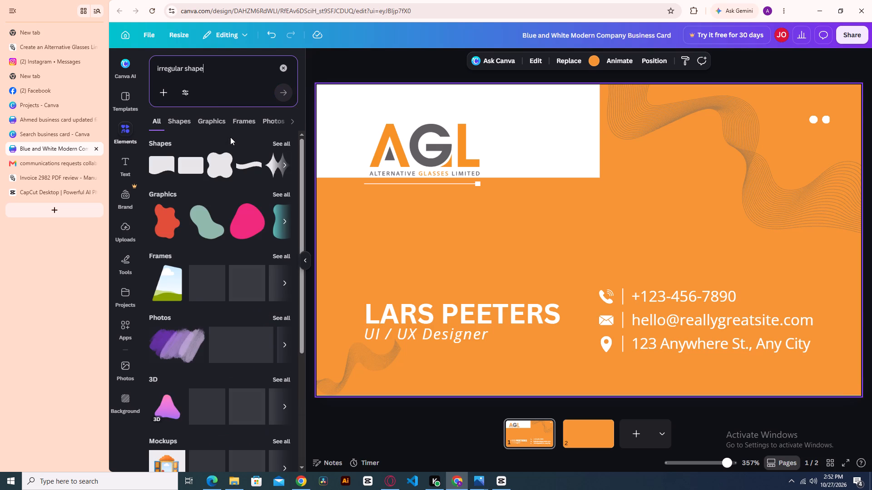
click(220, 157)
click(216, 167)
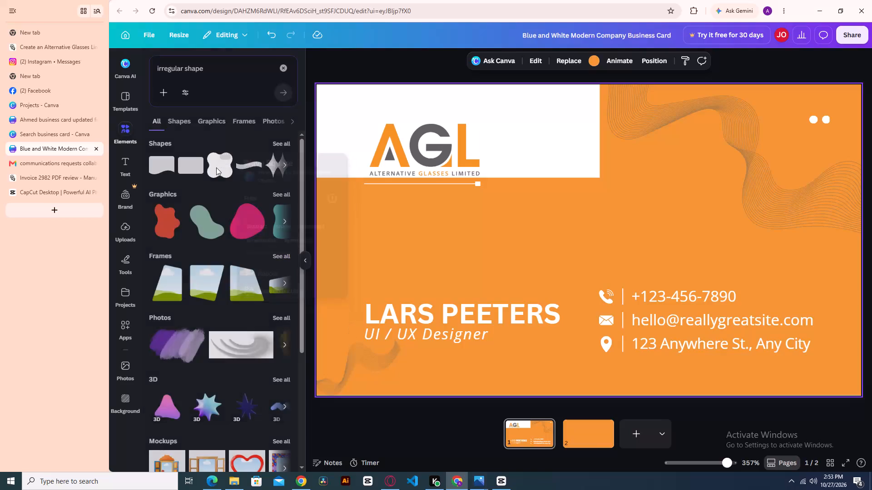
click(216, 167)
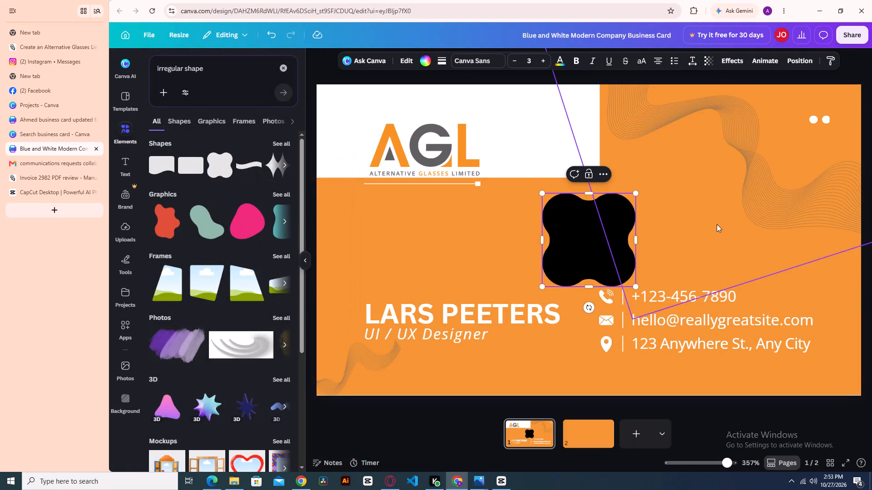
Change the four-lobed shape's fill colour to white.
click(586, 229)
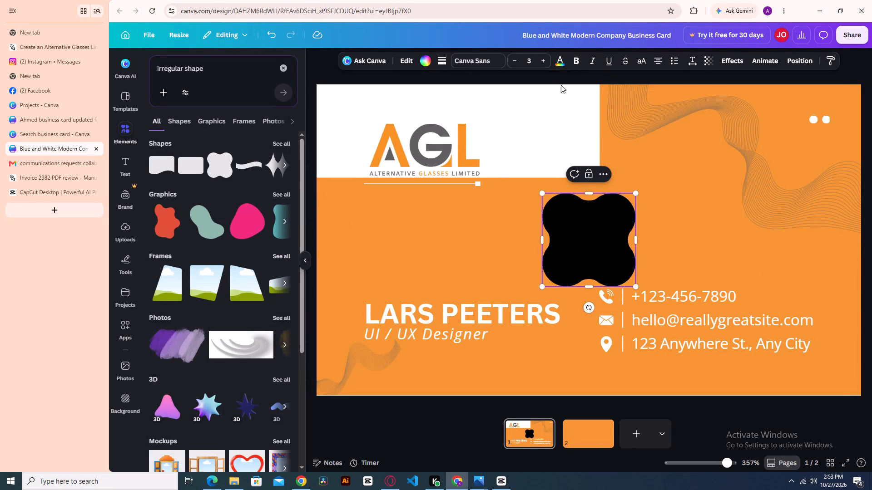
click(569, 210)
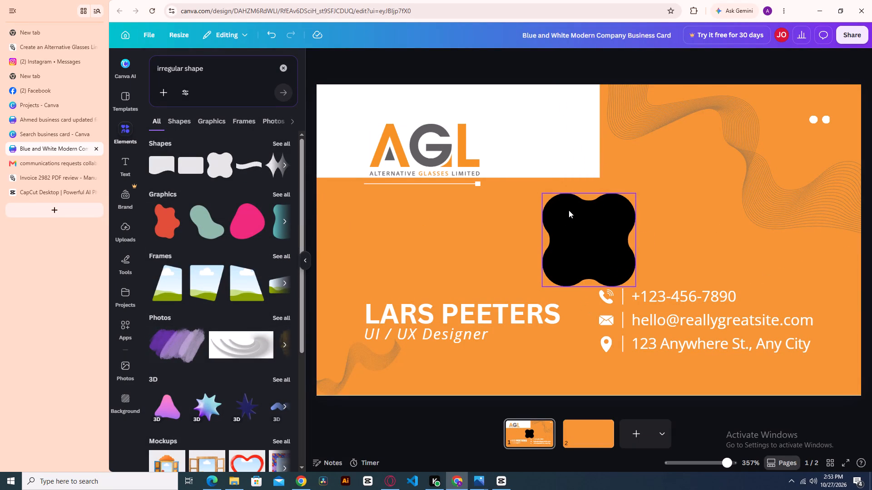
click(572, 216)
click(552, 60)
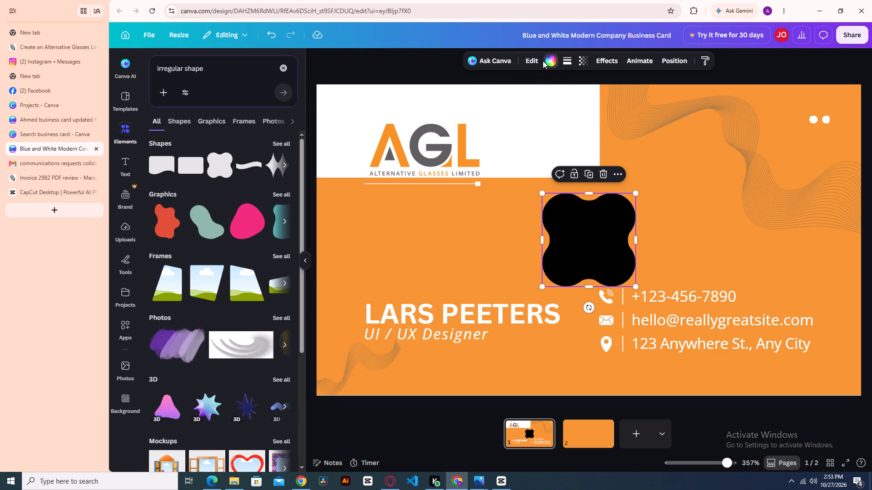
click(163, 118)
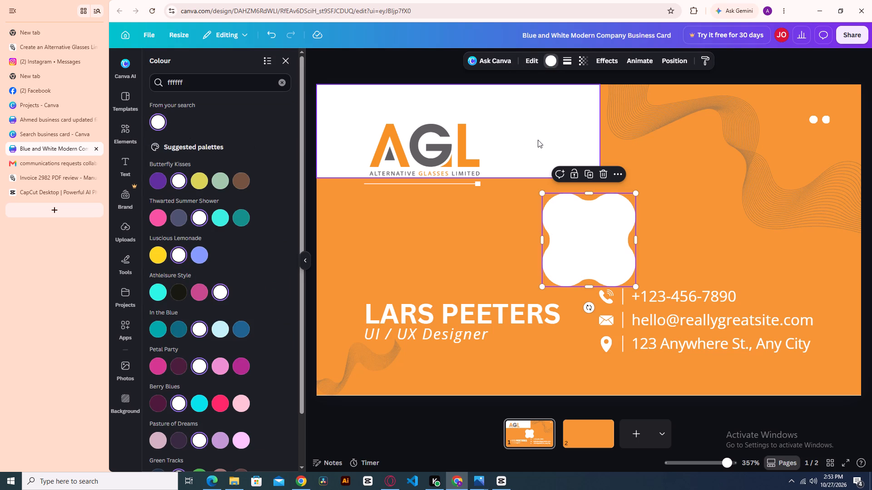
Delete the white rectangle behind the AGL logo.
click(539, 139)
key(BackSpace)
Move the white four-lobed shape onto the AGL logo and reorder it just above the orange background, behind the logo.
drag(551, 231, 505, 193)
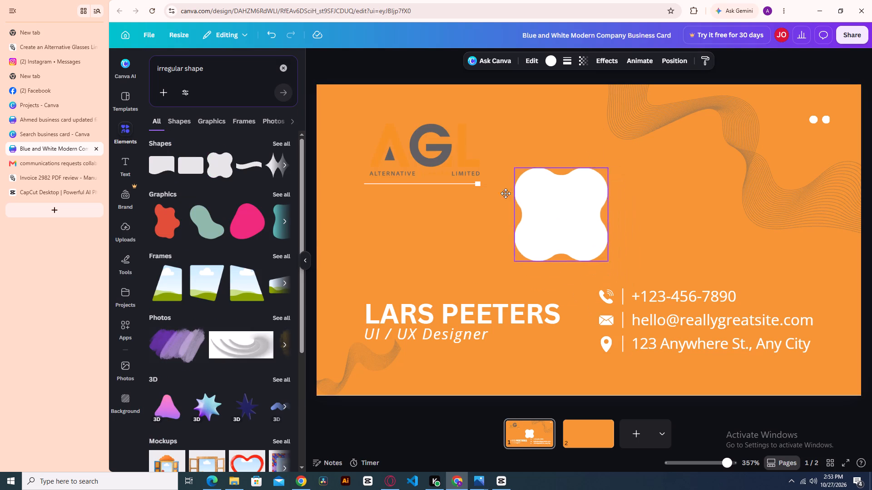
drag(505, 193, 392, 141)
click(661, 59)
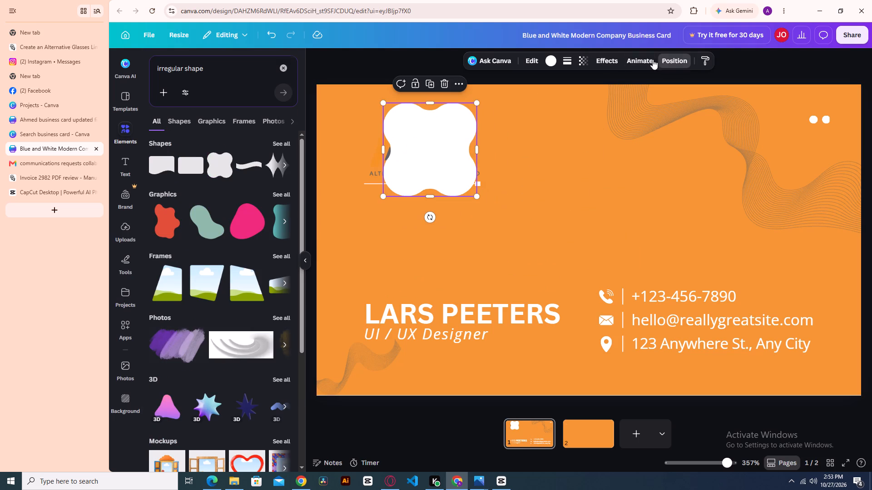
drag(204, 223, 217, 452)
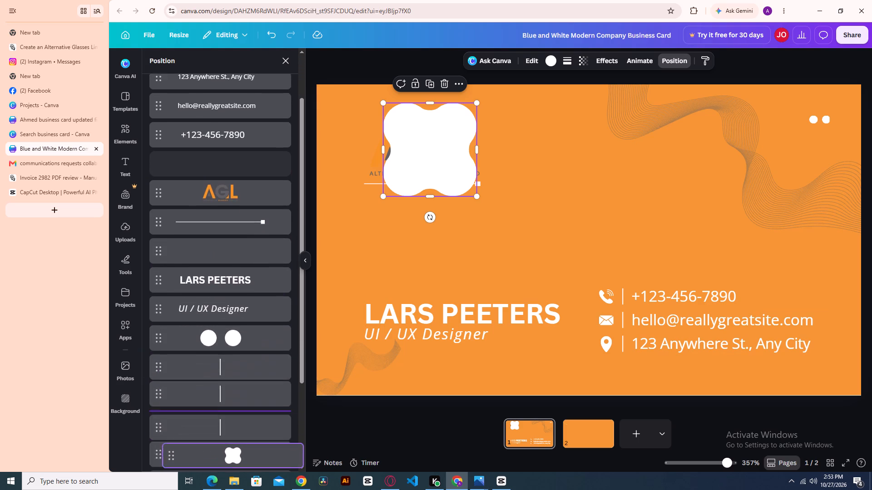
drag(217, 452, 211, 426)
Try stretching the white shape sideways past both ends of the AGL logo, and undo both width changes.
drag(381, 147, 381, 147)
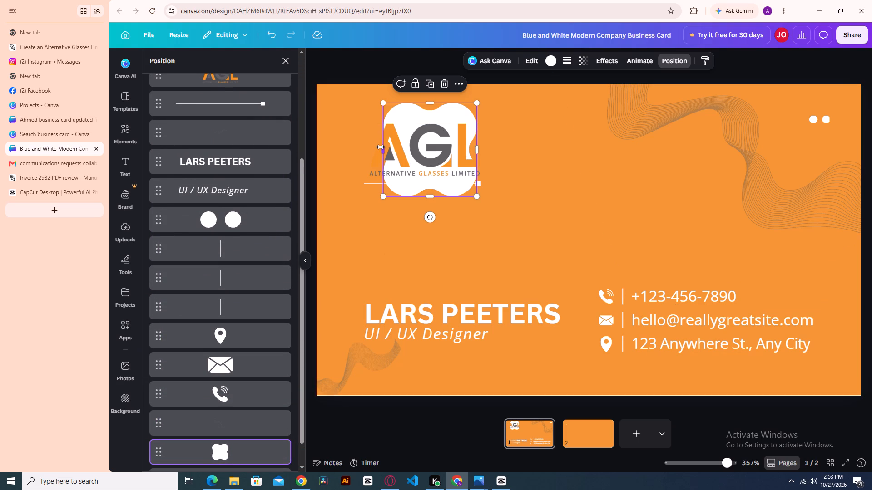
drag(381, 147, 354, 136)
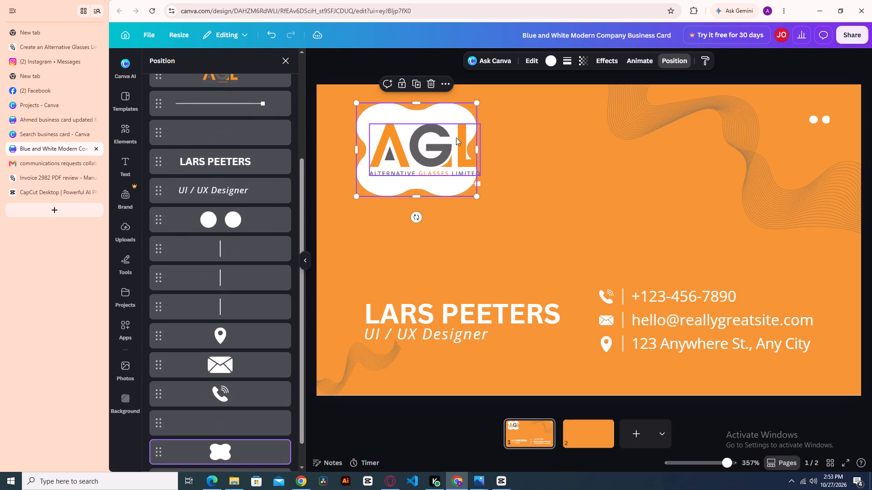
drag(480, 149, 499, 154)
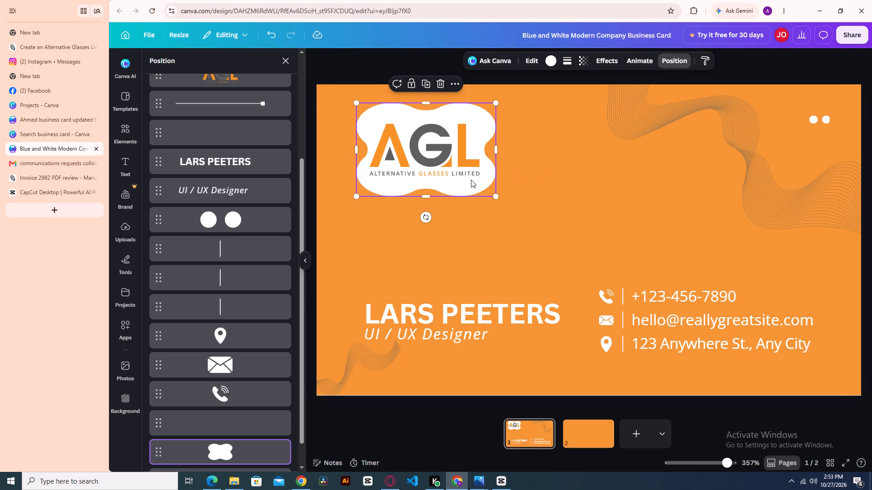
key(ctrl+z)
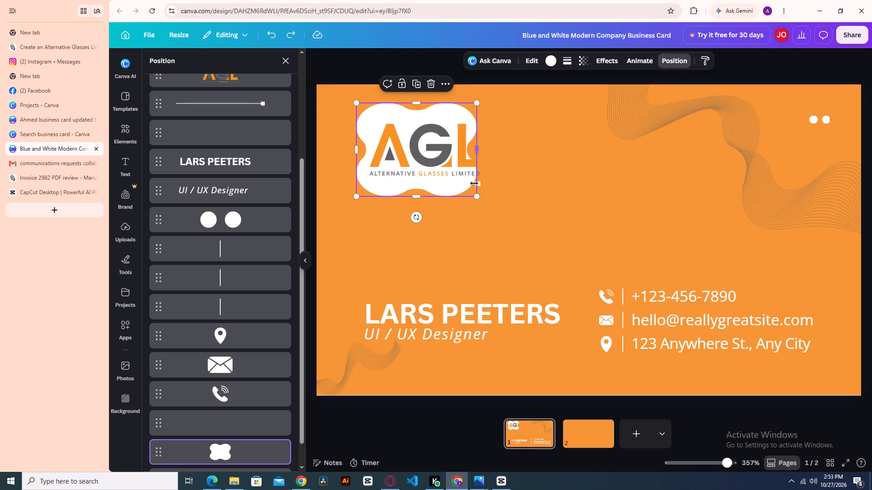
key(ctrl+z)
Enlarge the white shape proportionally so it extends past the right end and below the AGL logo.
drag(476, 195, 488, 201)
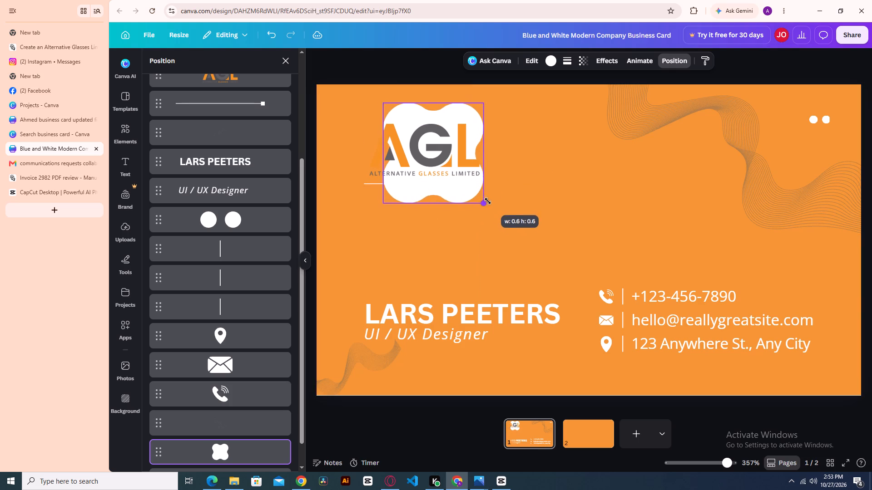
drag(488, 201, 497, 210)
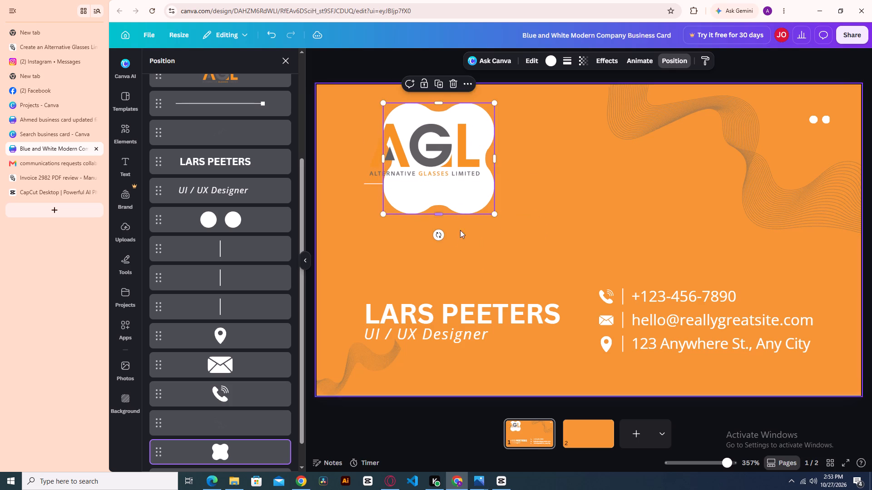
Rotate the white shape about a quarter turn behind the AGL logo, leaving its sides nearly upright.
drag(437, 234, 377, 168)
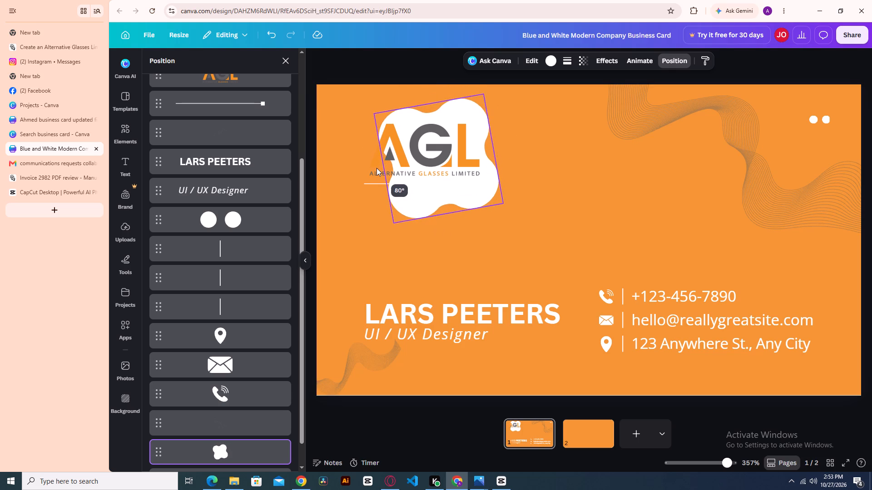
drag(377, 168, 388, 181)
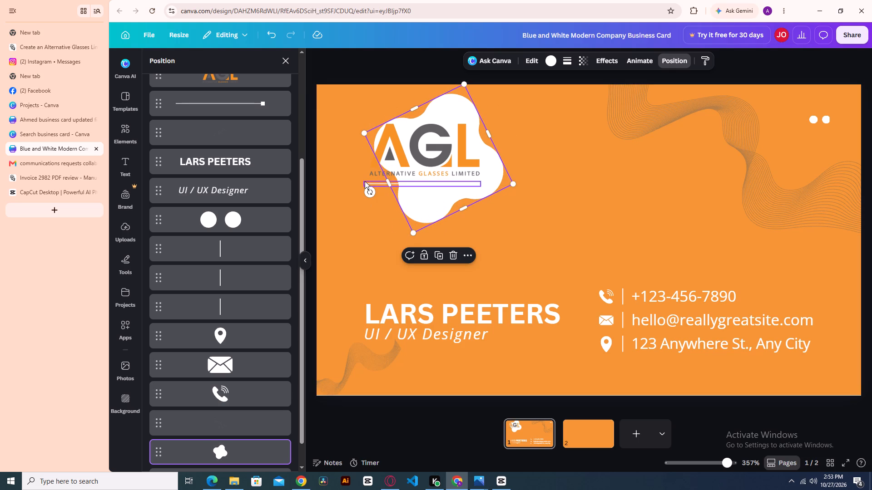
drag(369, 190, 354, 158)
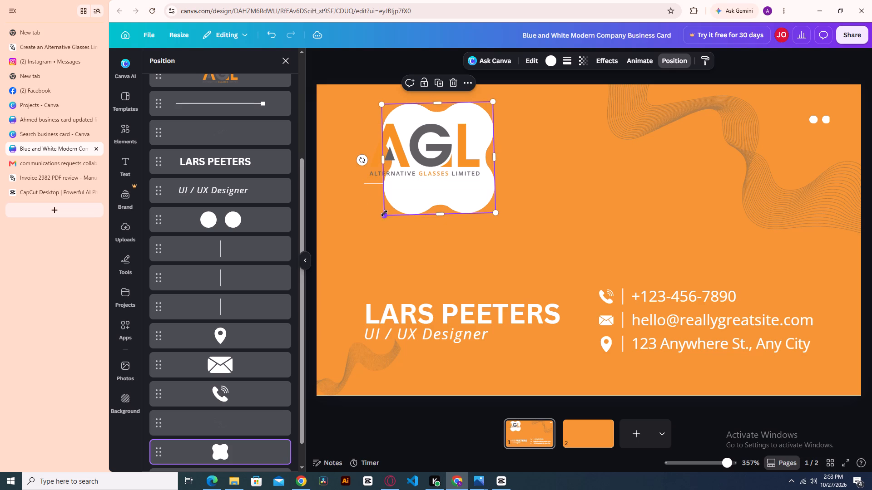
Shrink the white shape to just below the logo text, and widen it leftward to surround the whole AGL logo.
drag(383, 214, 386, 212)
drag(386, 212, 408, 186)
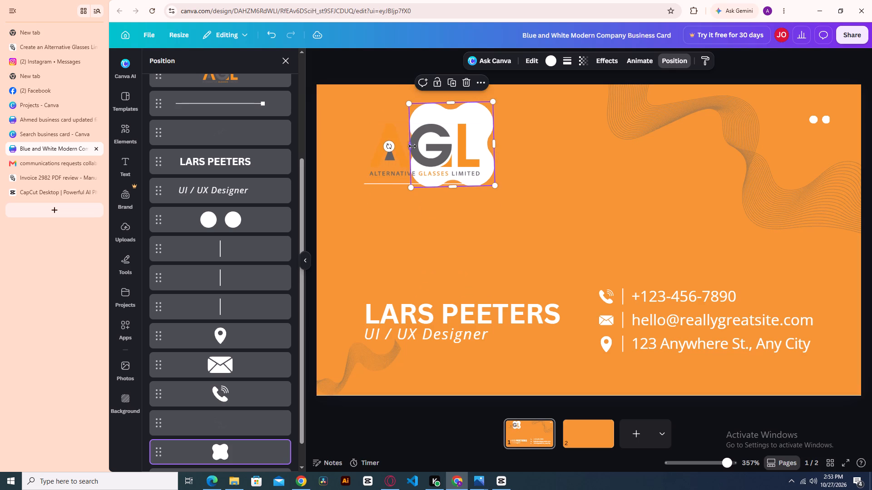
drag(411, 146, 353, 141)
click(493, 258)
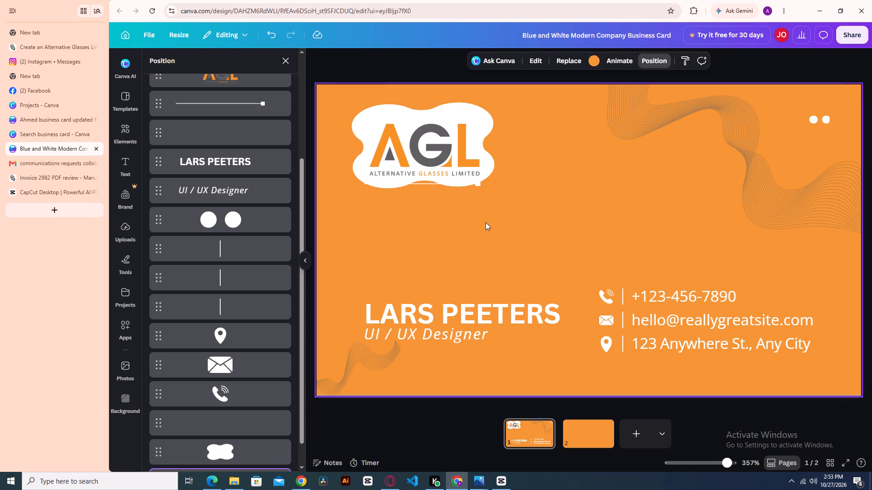
Move the white divider line down to sit just below the white shape, keeping it aligned with the name text.
drag(476, 183, 470, 196)
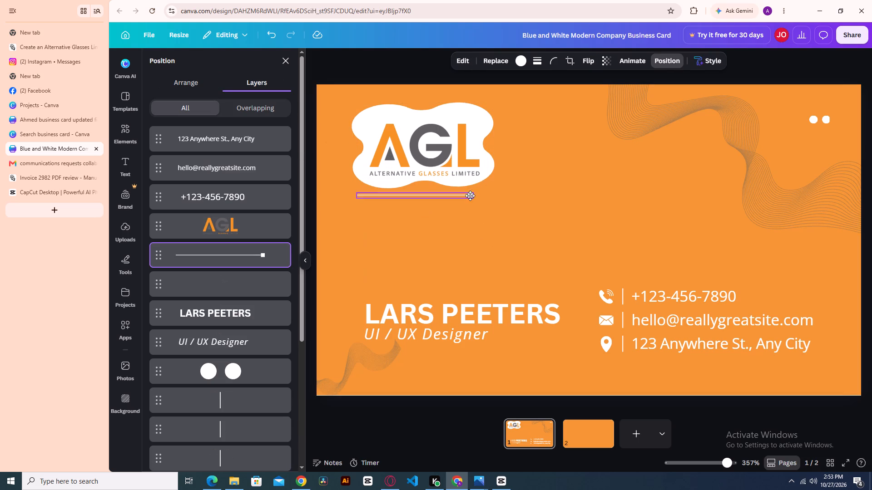
drag(470, 196, 476, 200)
click(476, 200)
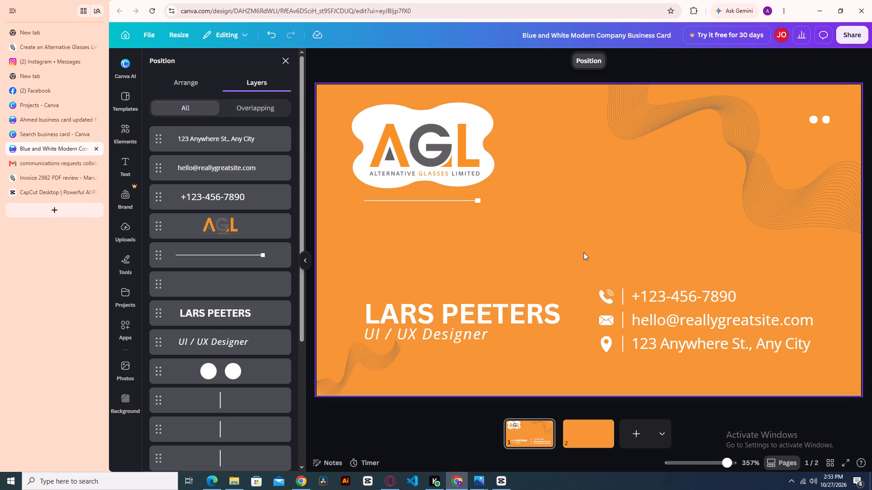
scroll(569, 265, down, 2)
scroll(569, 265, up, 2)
Close the Canva browser window, the YouTube and about:blank browser windows, and CapCut.
click(871, 4)
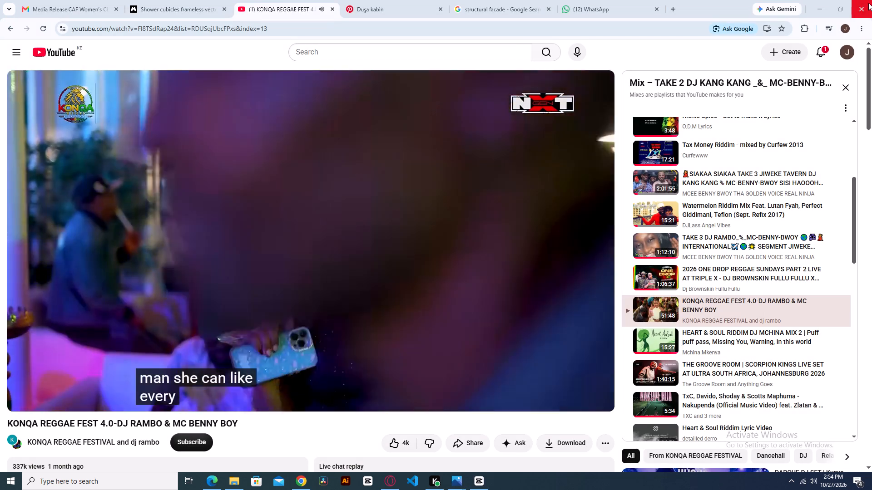
click(868, 3)
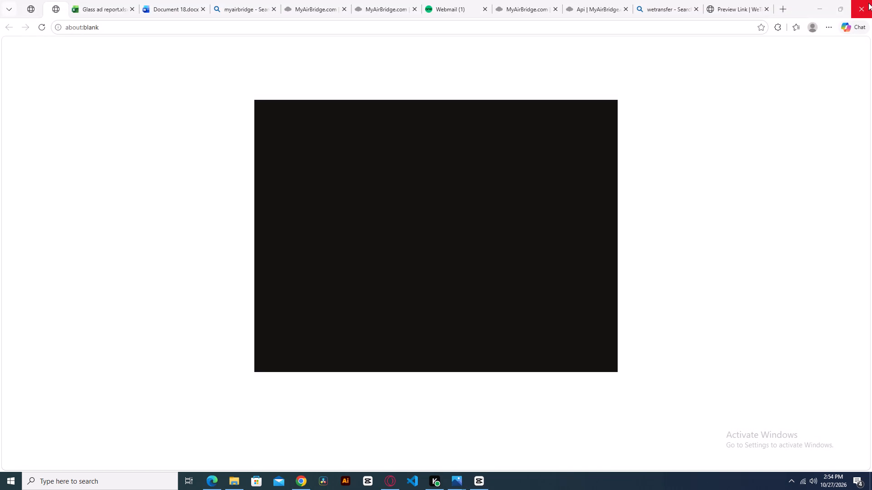
click(868, 3)
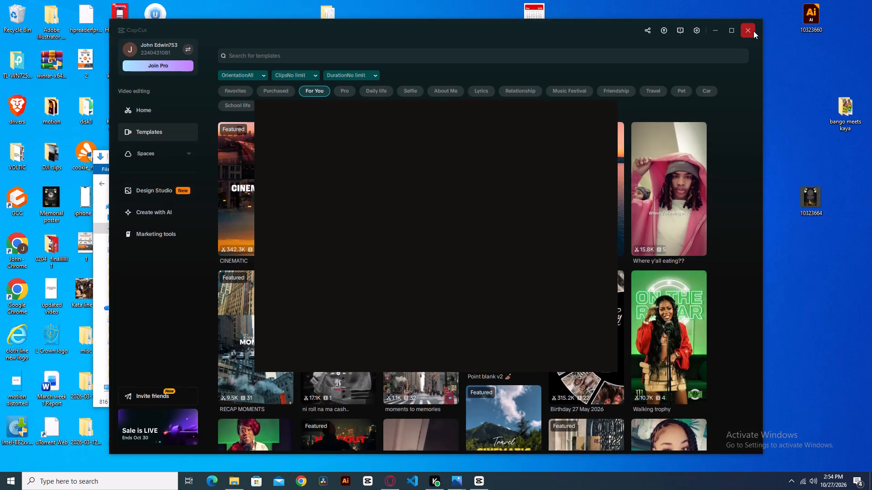
click(753, 31)
Bring the Downloads folder window to the front on the desktop.
click(231, 105)
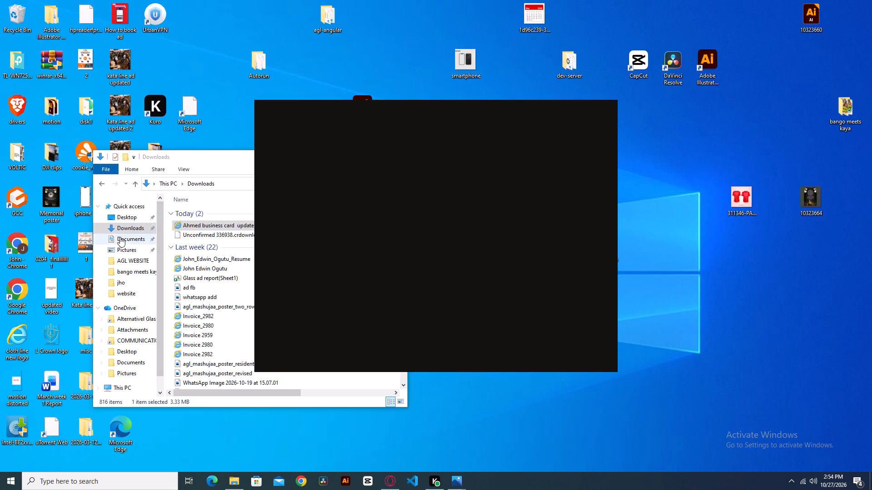
click(222, 158)
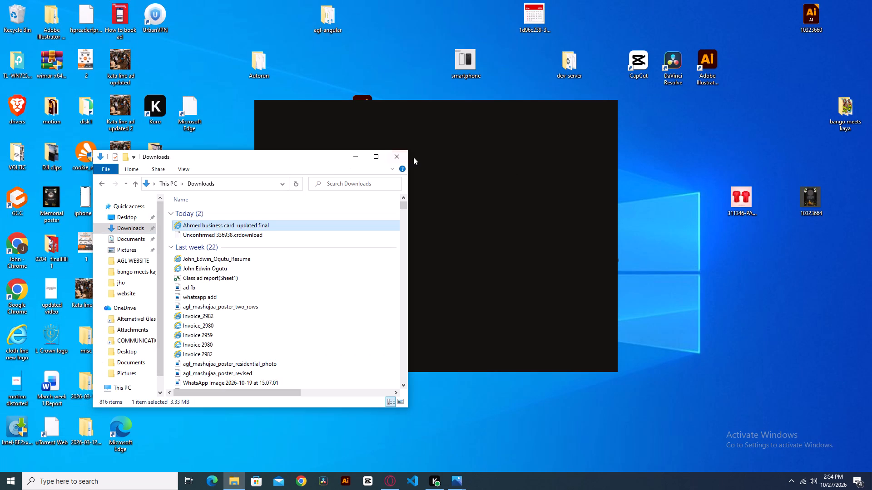
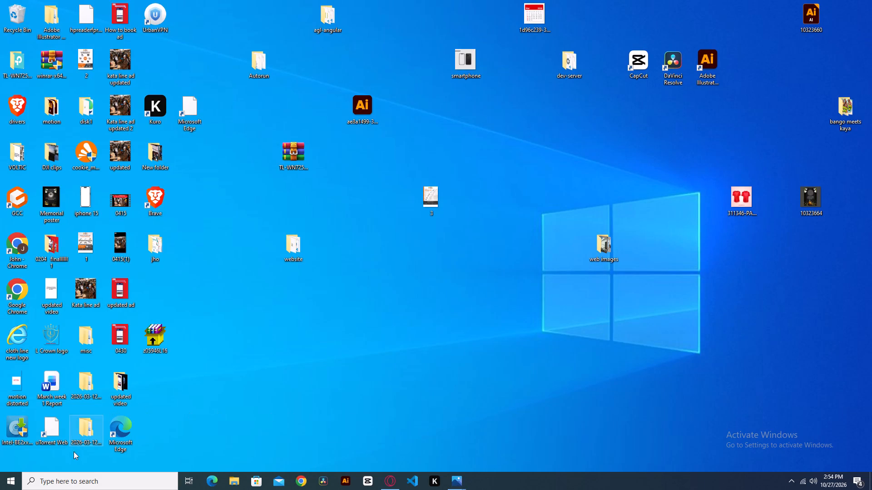
Open the Windows power options offering sleep, shut down and restart.
click(0, 489)
click(4, 461)
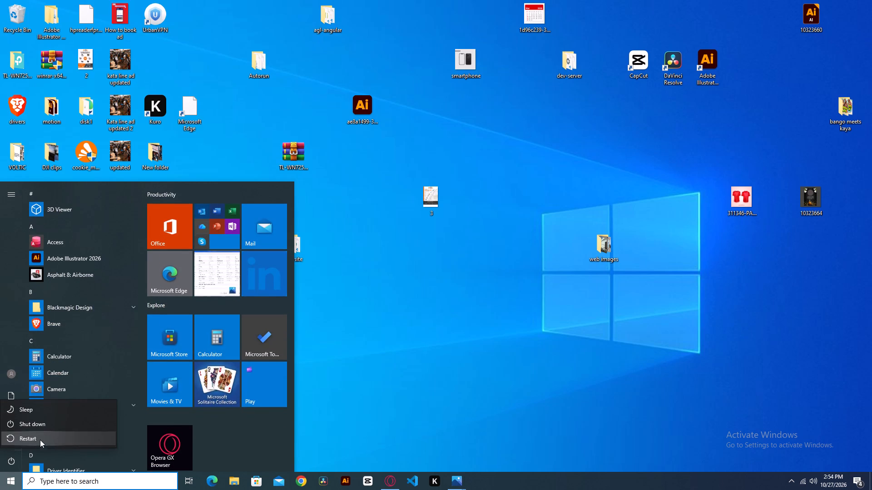